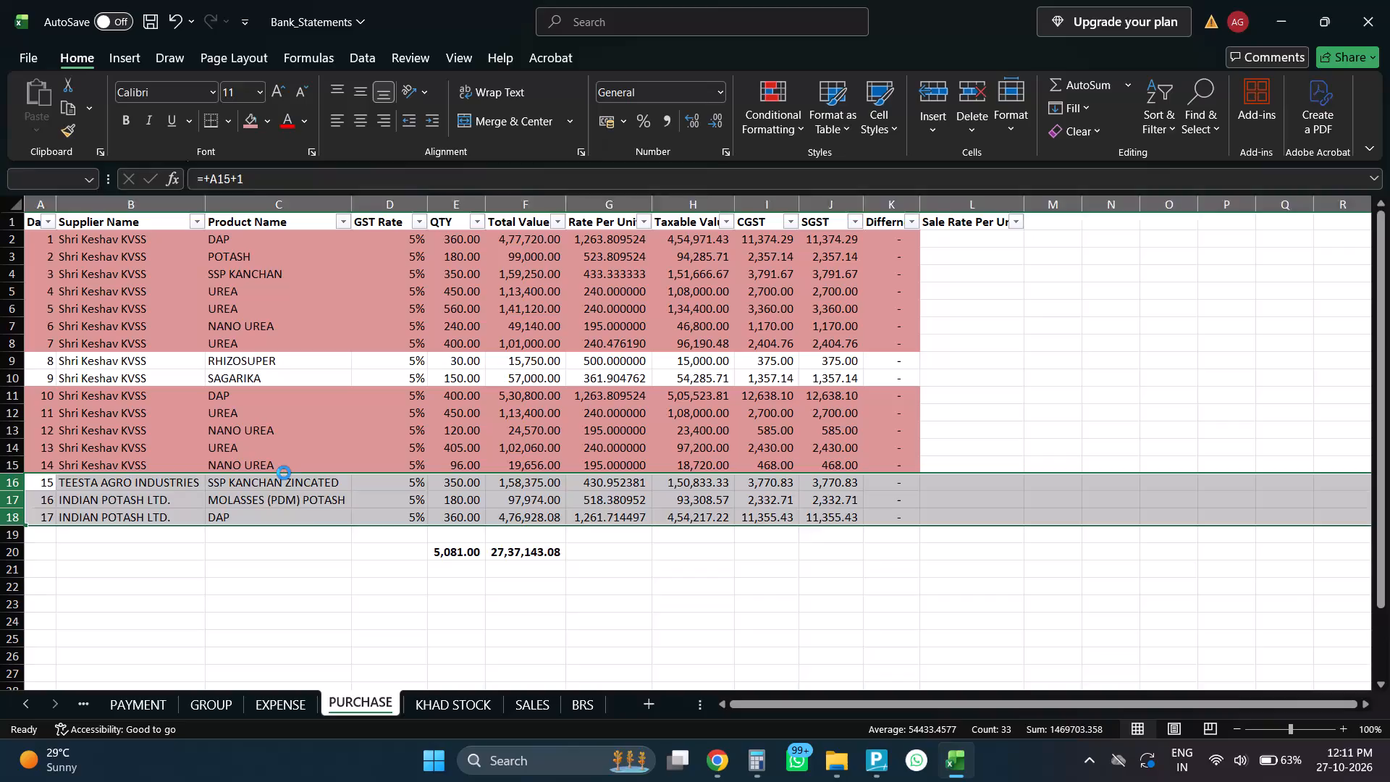
Filter the PURCHASE sheet's product names to DAP only and sum the DAP total values.
click(459, 498)
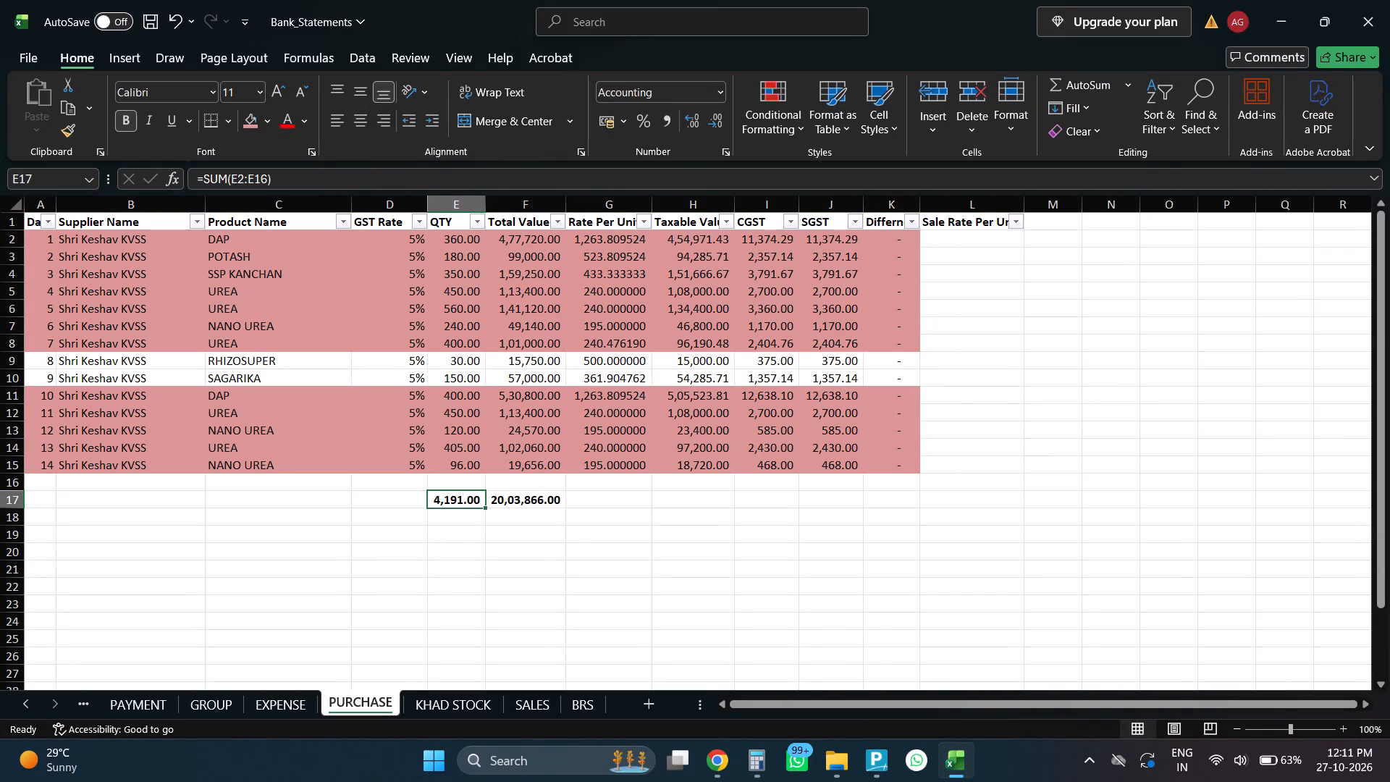
click(519, 508)
click(442, 718)
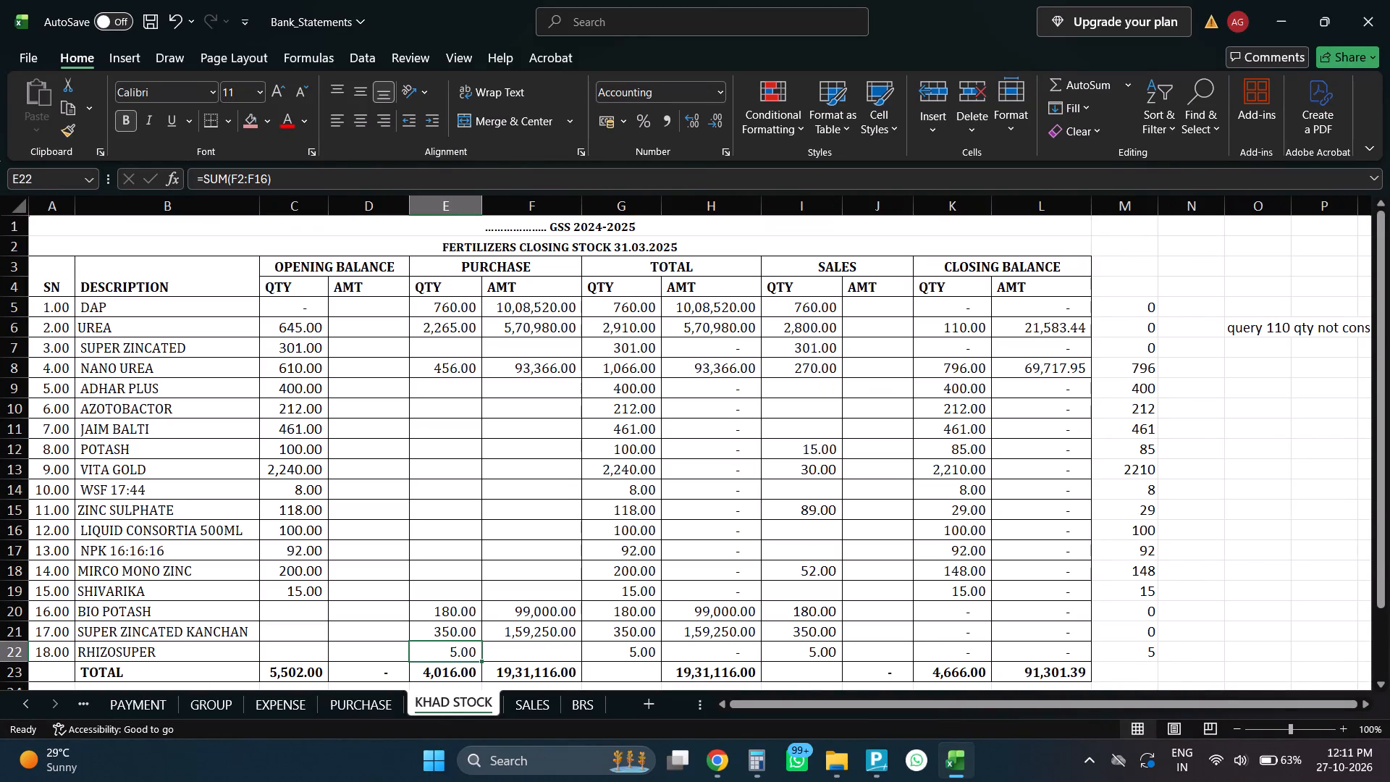
click(339, 712)
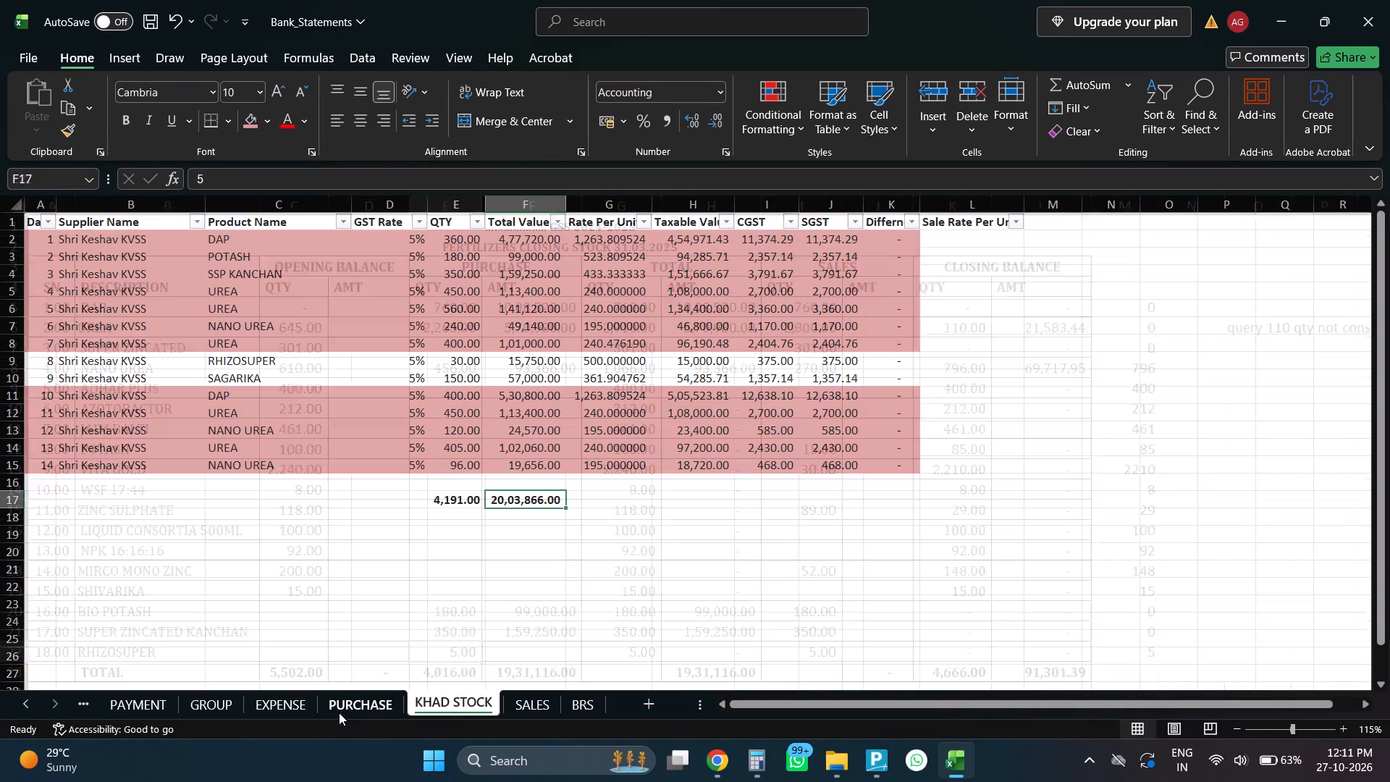
click(346, 216)
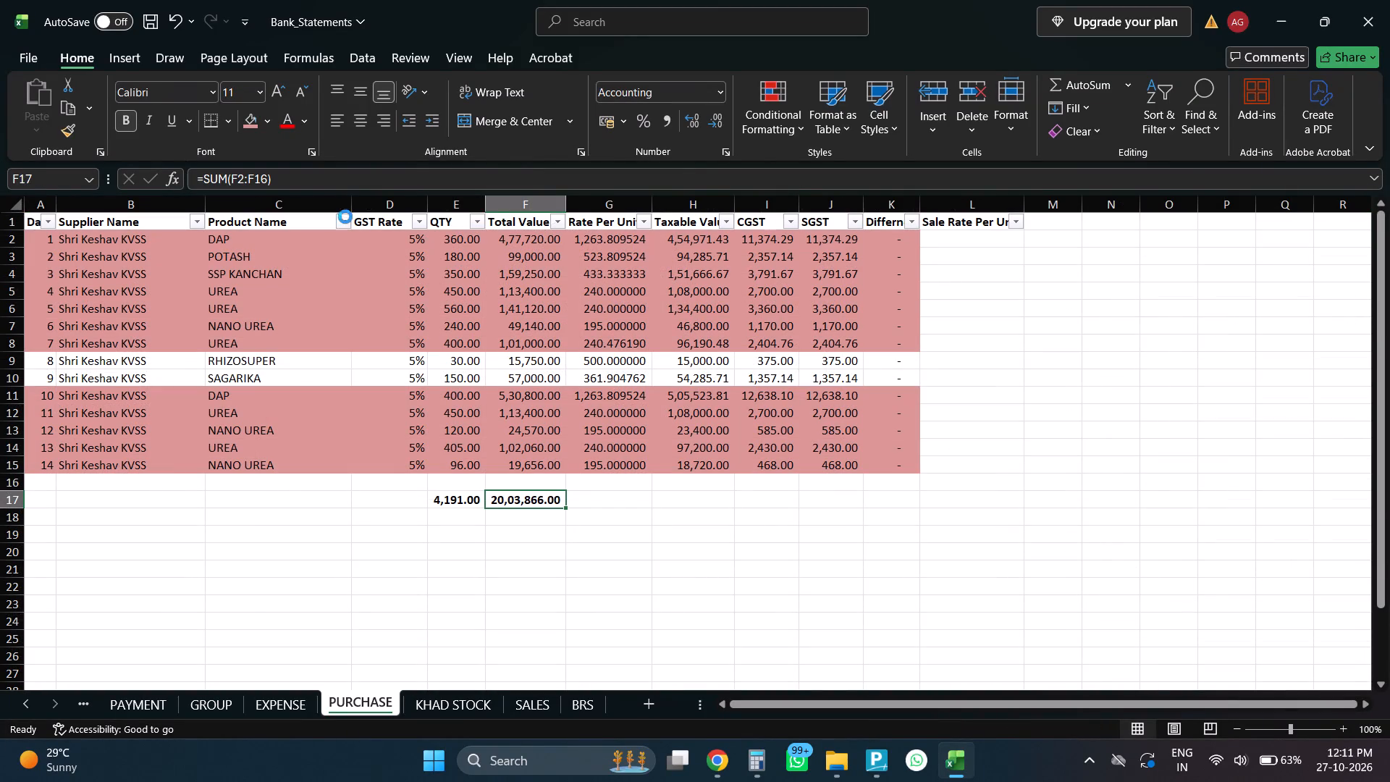
click(186, 448)
click(172, 469)
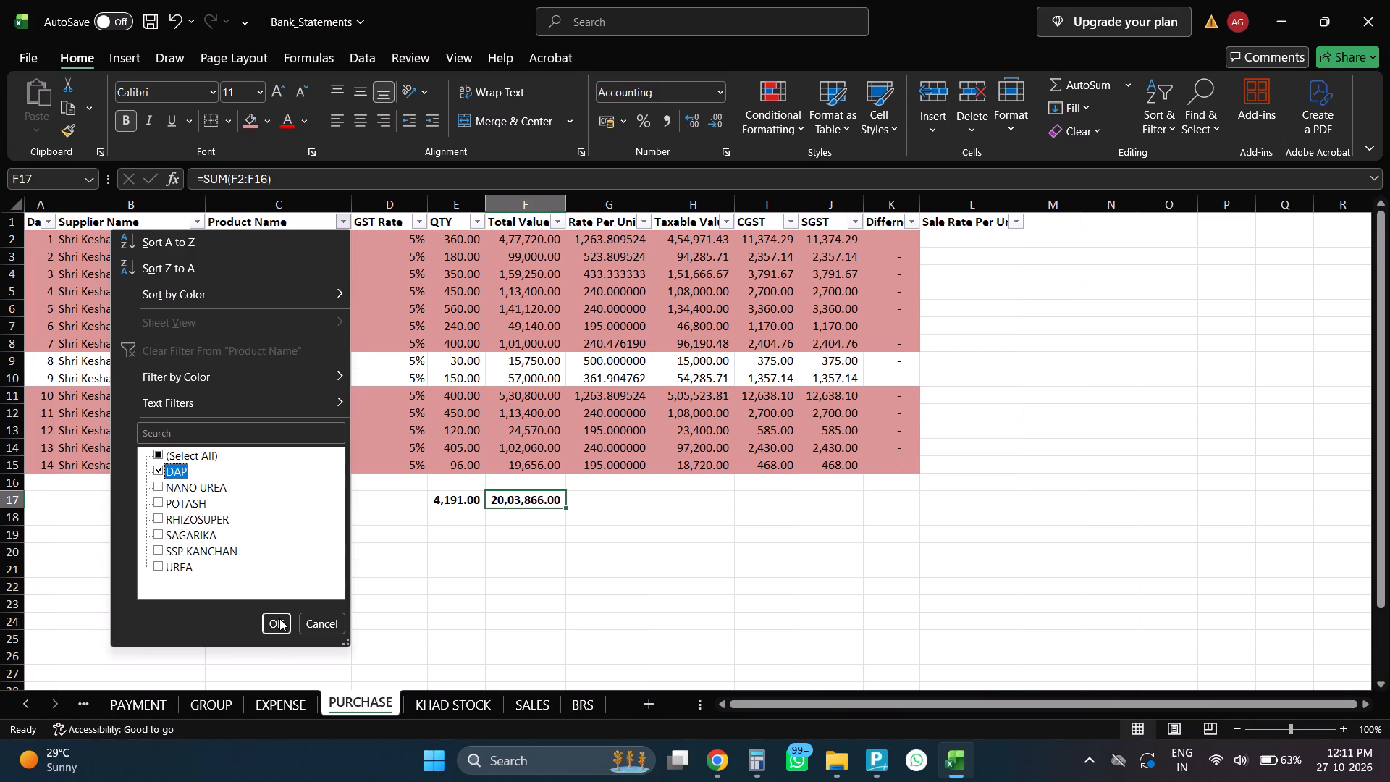
click(274, 619)
scroll(432, 440, up, 4)
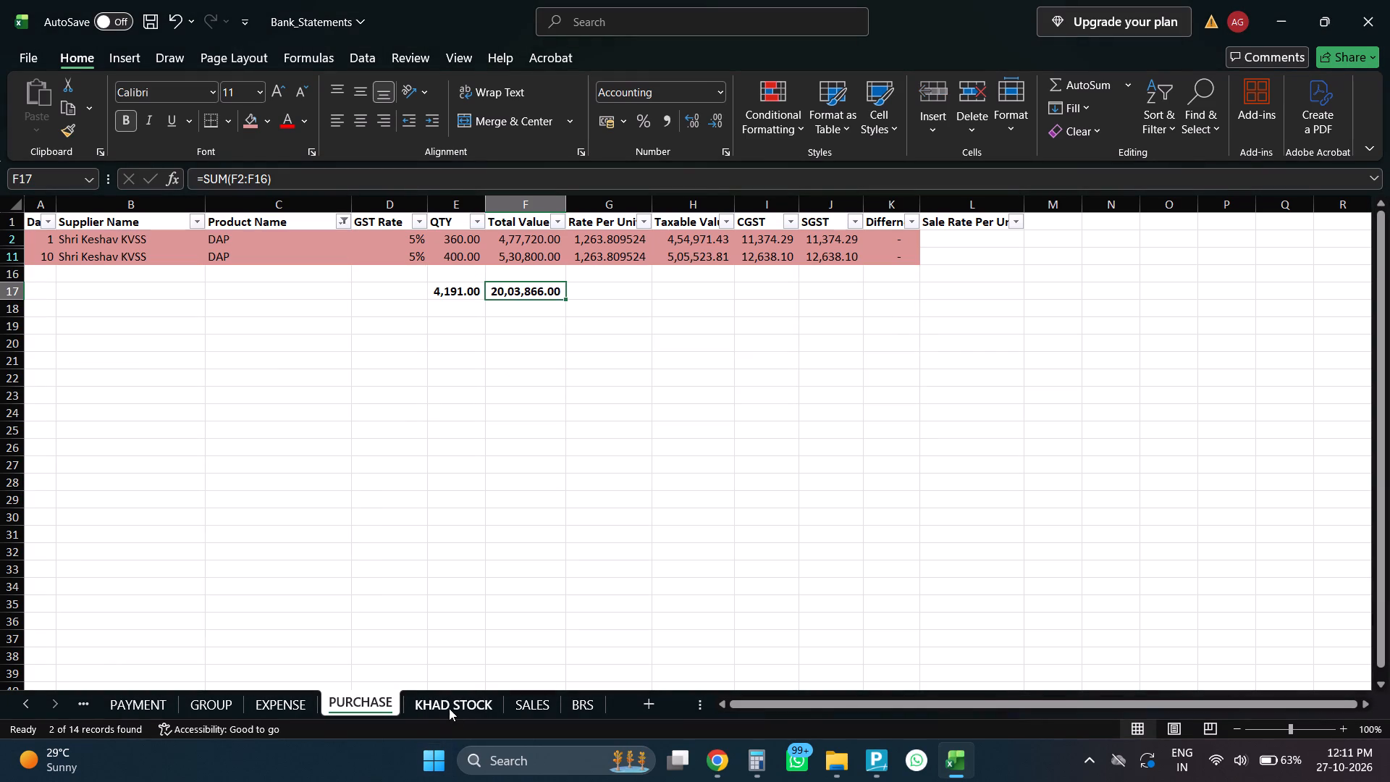
drag(519, 231, 519, 258)
On the KHAD STOCK sheet, fill the DAP row's purchase quantity and amount cells with light red.
click(465, 698)
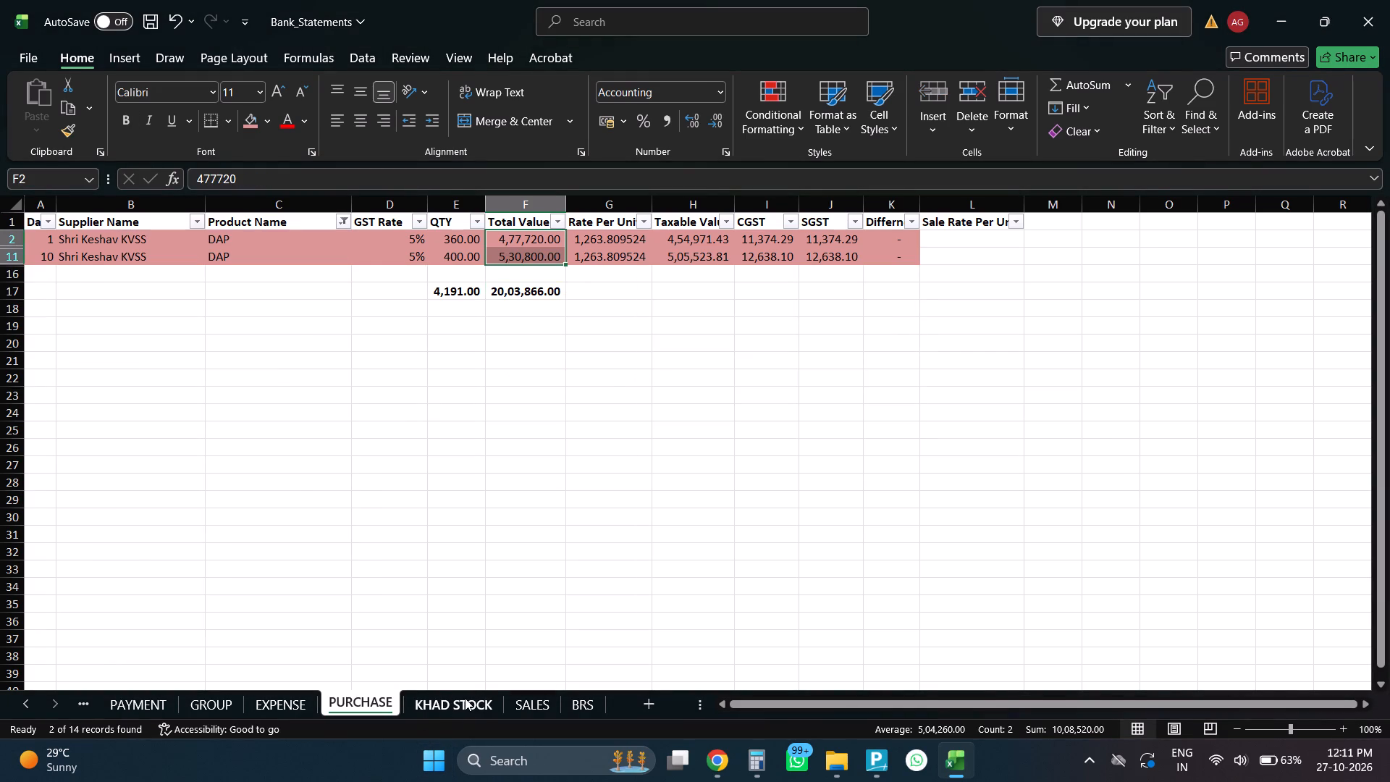
click(520, 314)
drag(453, 308, 497, 305)
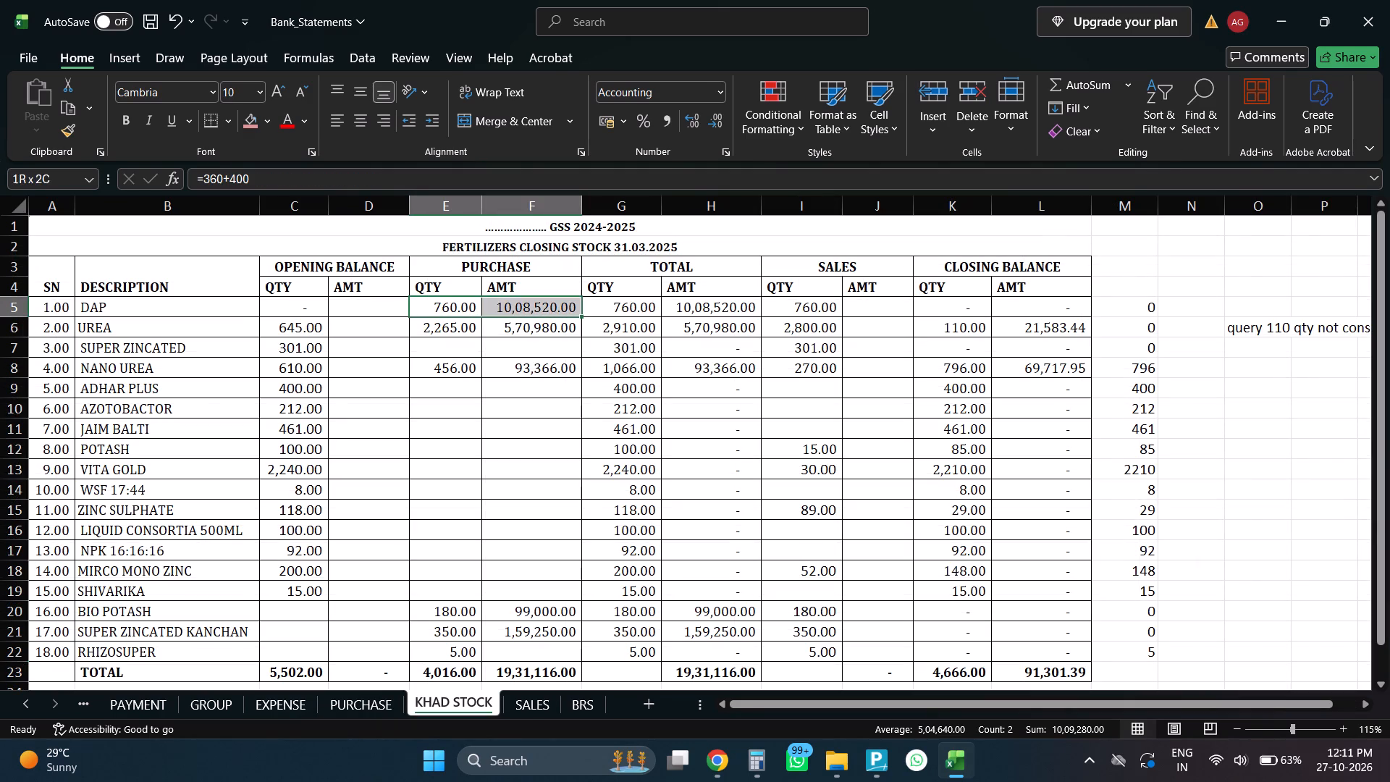
drag(497, 305, 498, 306)
click(259, 122)
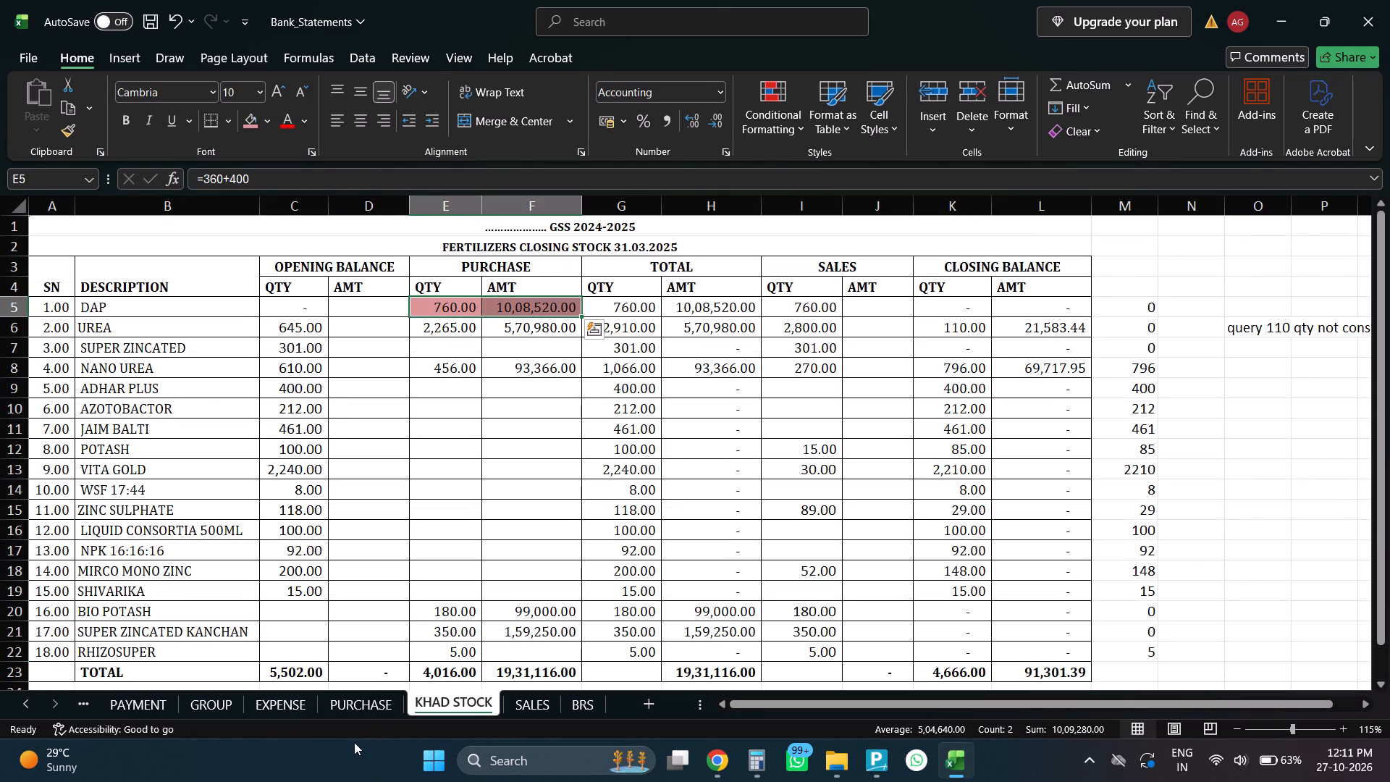
Filter the PURCHASE sheet's product names to NANO UREA only and sum the filtered quantities.
click(352, 710)
click(341, 221)
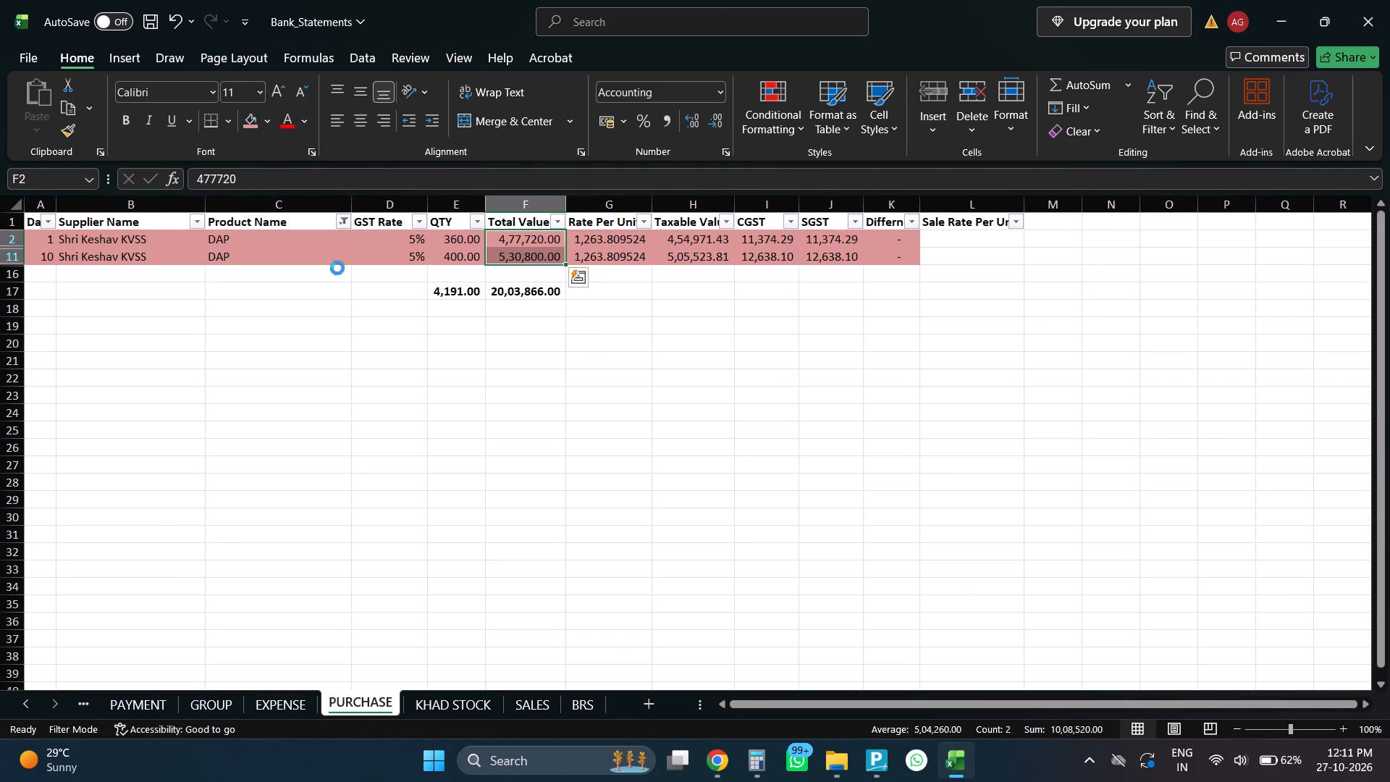
click(186, 458)
click(165, 455)
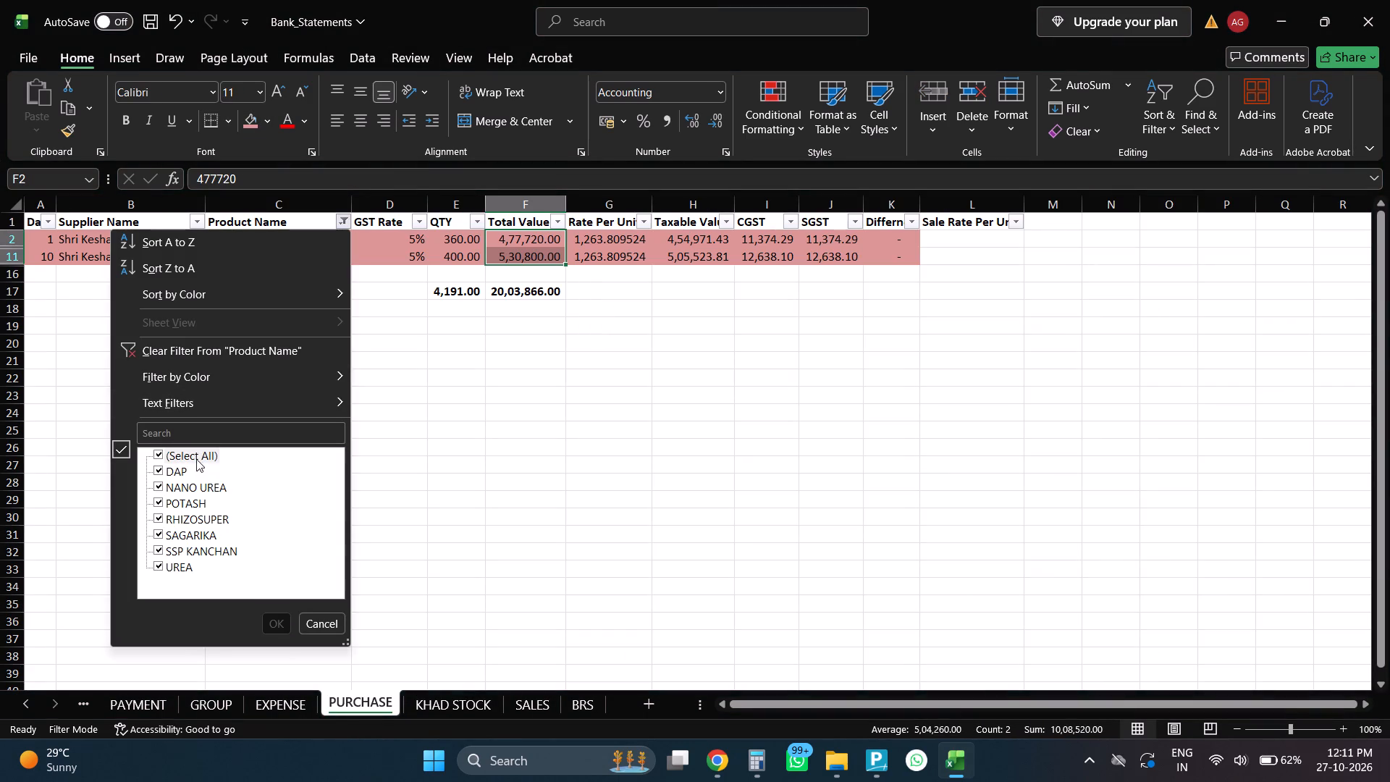
click(195, 483)
click(282, 623)
scroll(457, 427, up, 3)
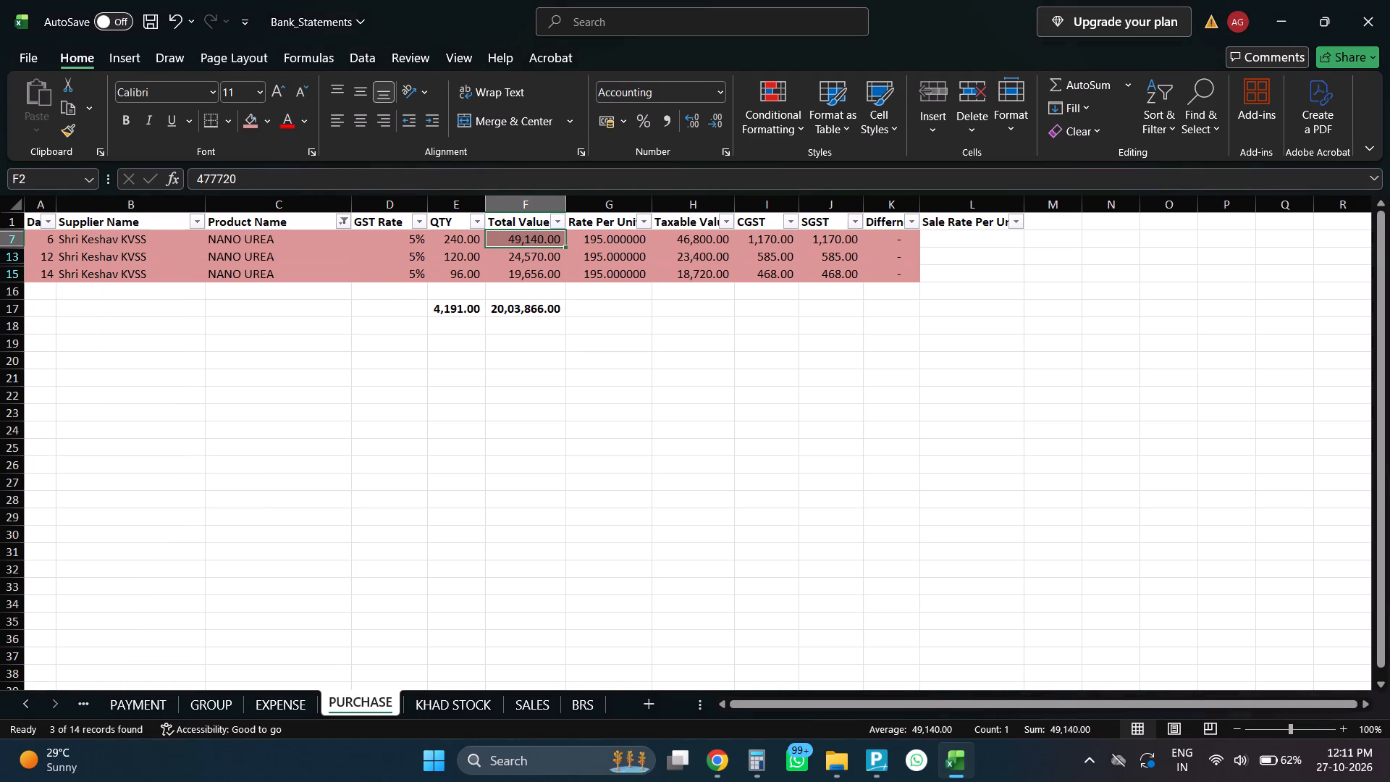
drag(450, 237, 450, 266)
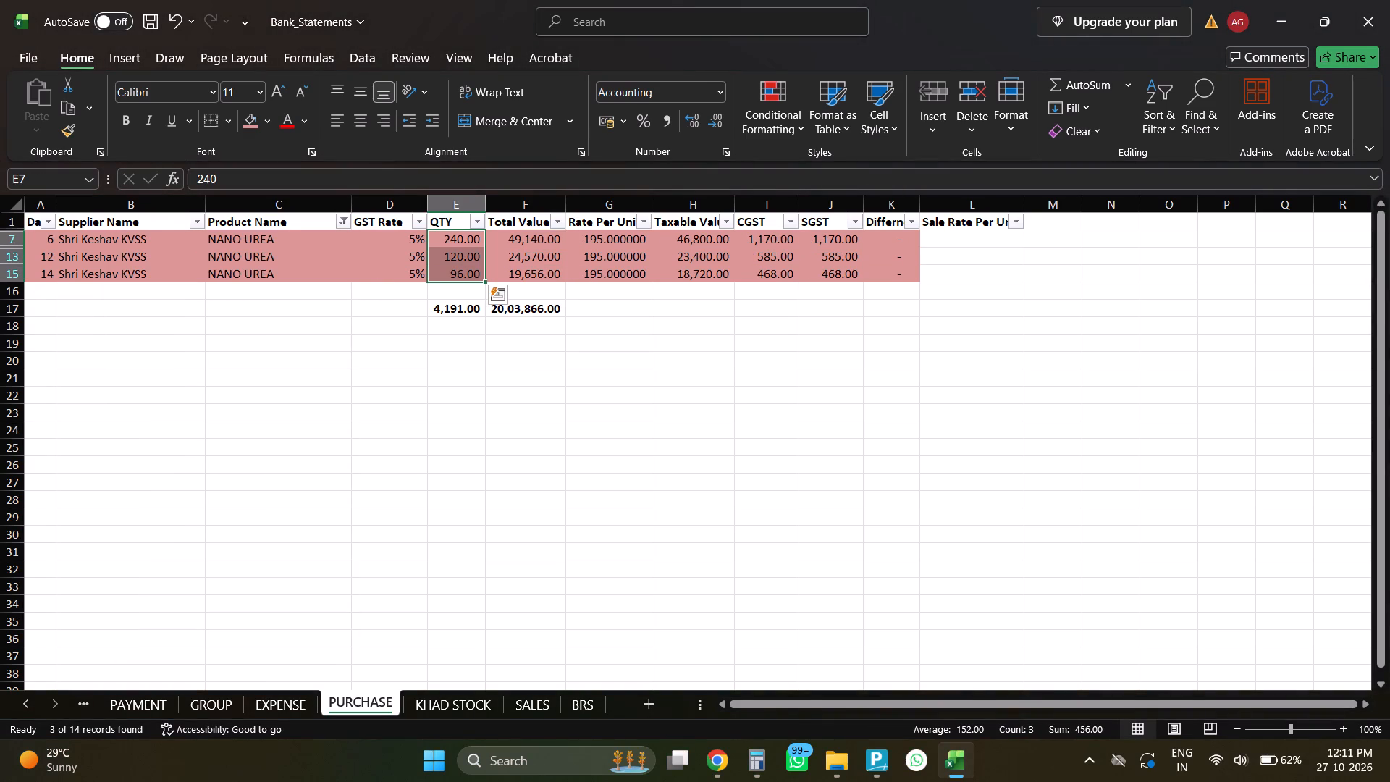
Highlight the NANO UREA purchase quantity and amount on the KHAD STOCK sheet in light red.
click(442, 707)
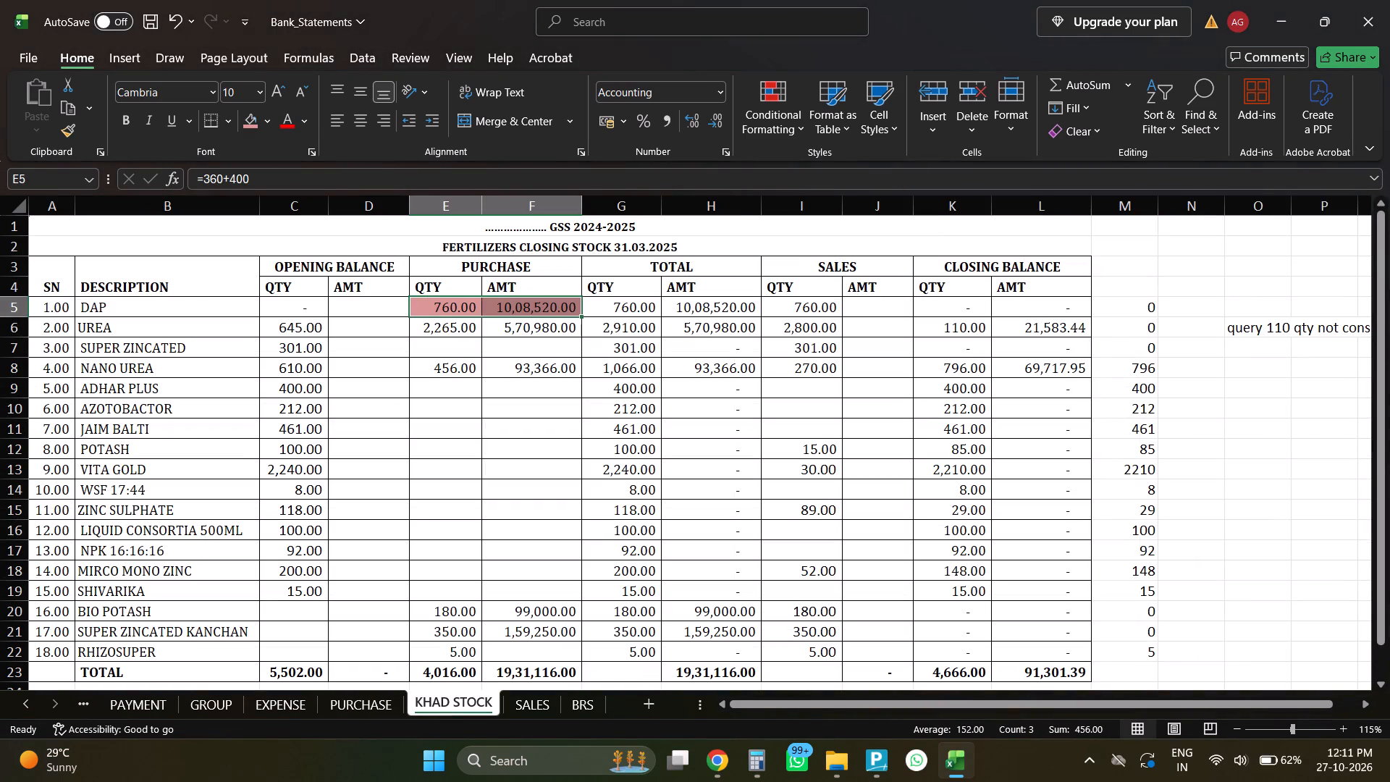
drag(434, 360, 515, 361)
click(250, 119)
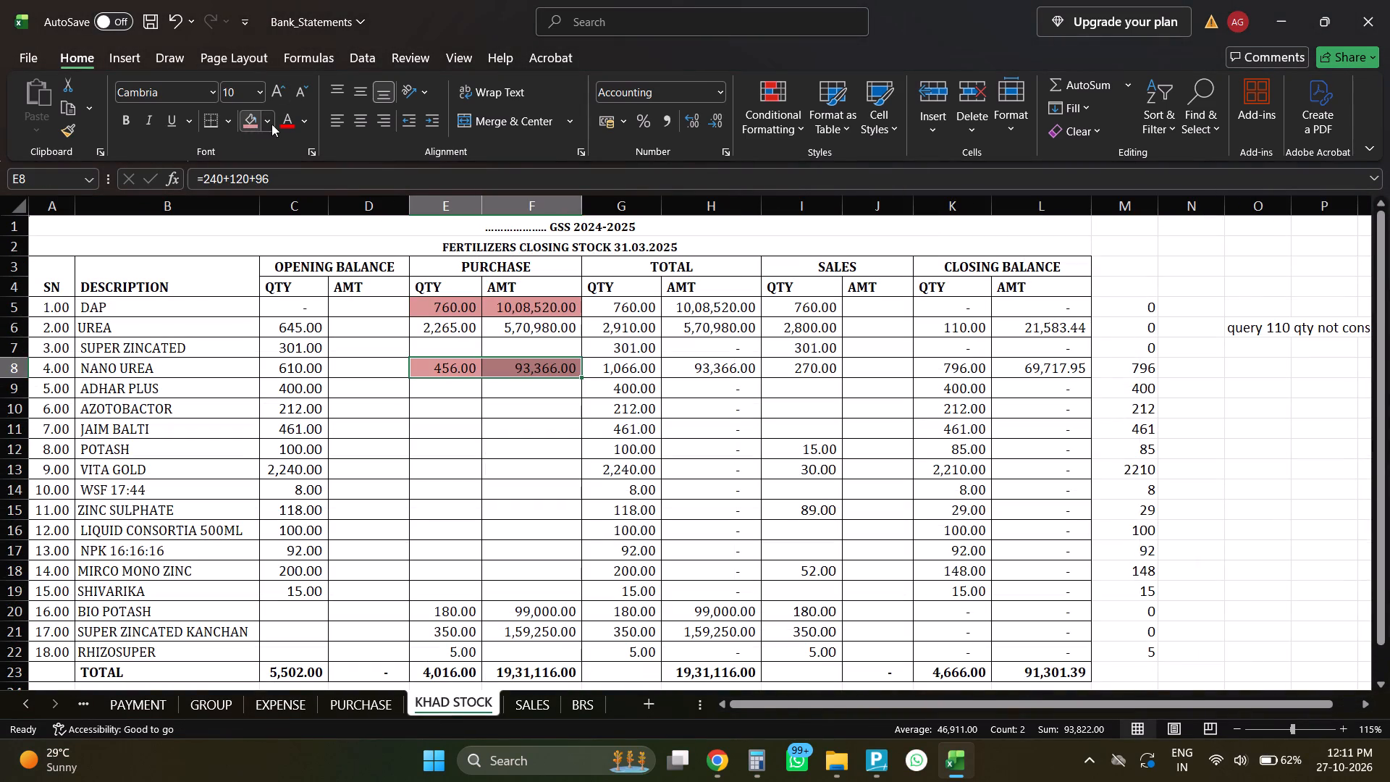
Sum the NANO UREA total values on the PURCHASE sheet and switch the product name filter to POTASH only.
drag(347, 710, 384, 691)
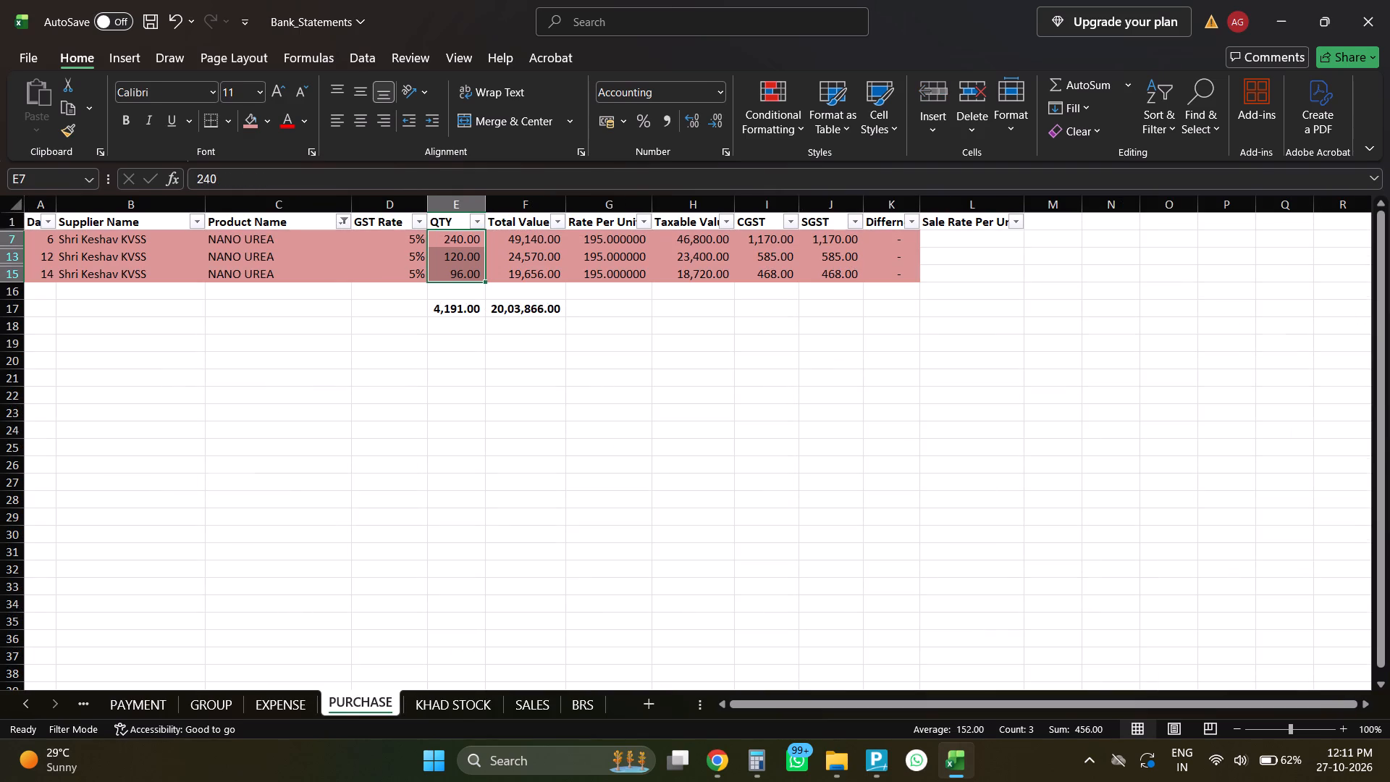
drag(537, 241, 529, 269)
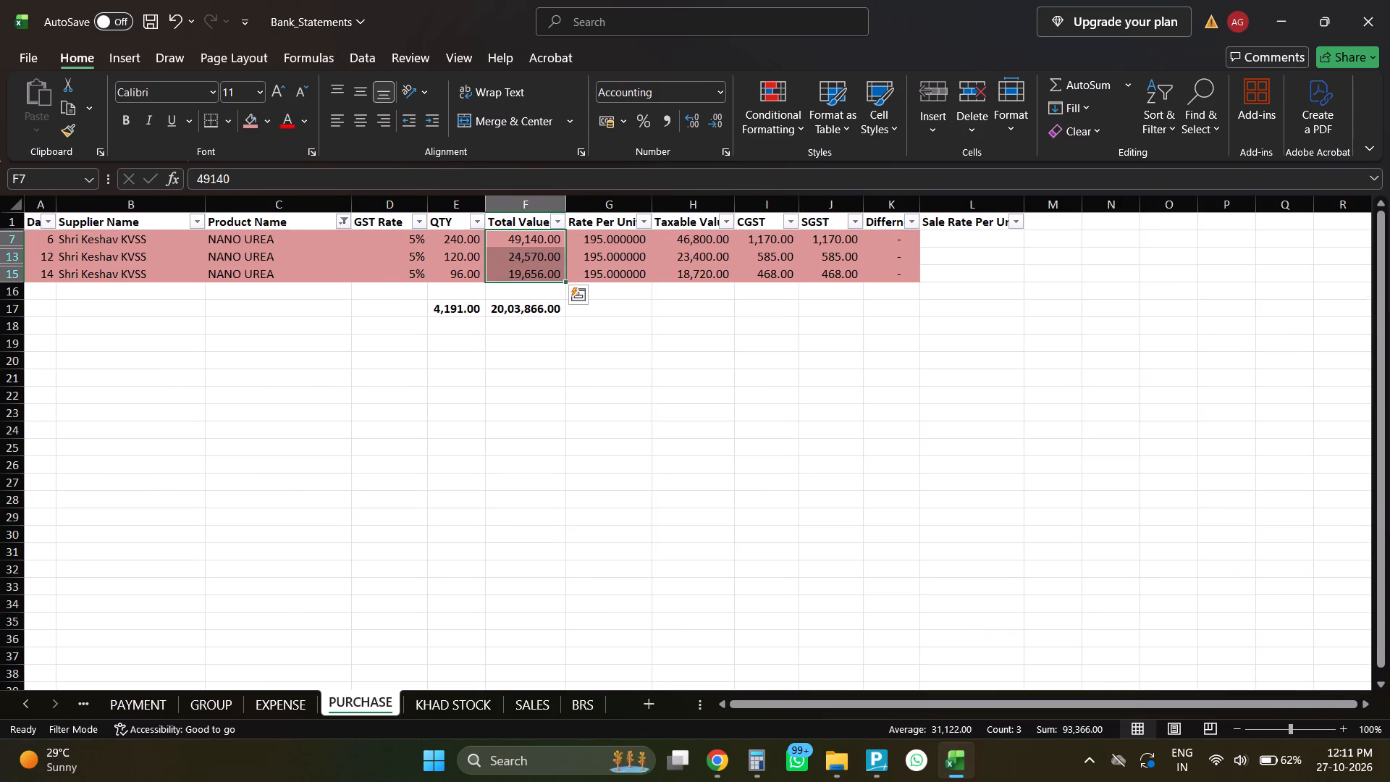
click(342, 219)
click(188, 500)
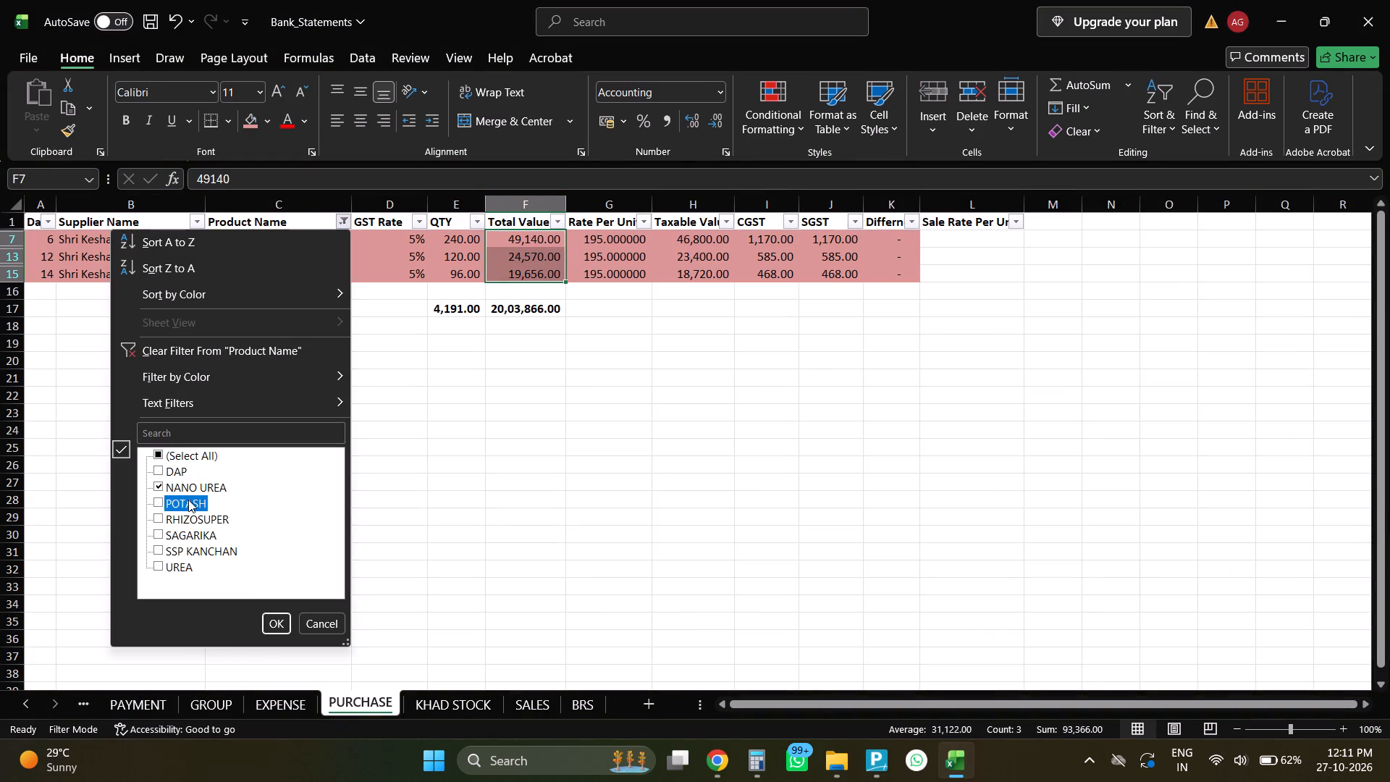
click(201, 485)
click(276, 628)
scroll(334, 426, up, 4)
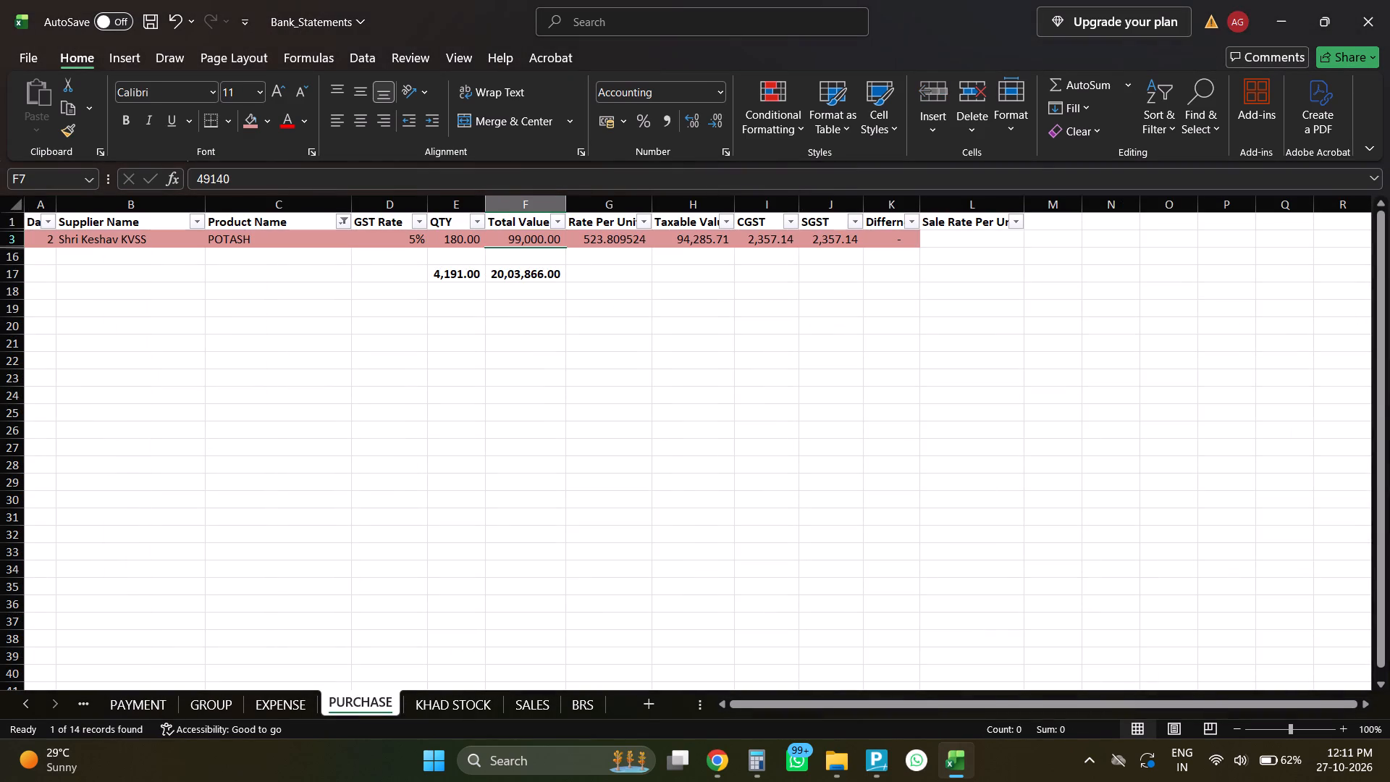
Highlight the BIO POTASH purchase quantity and amount on the KHAD STOCK sheet in light red.
click(446, 700)
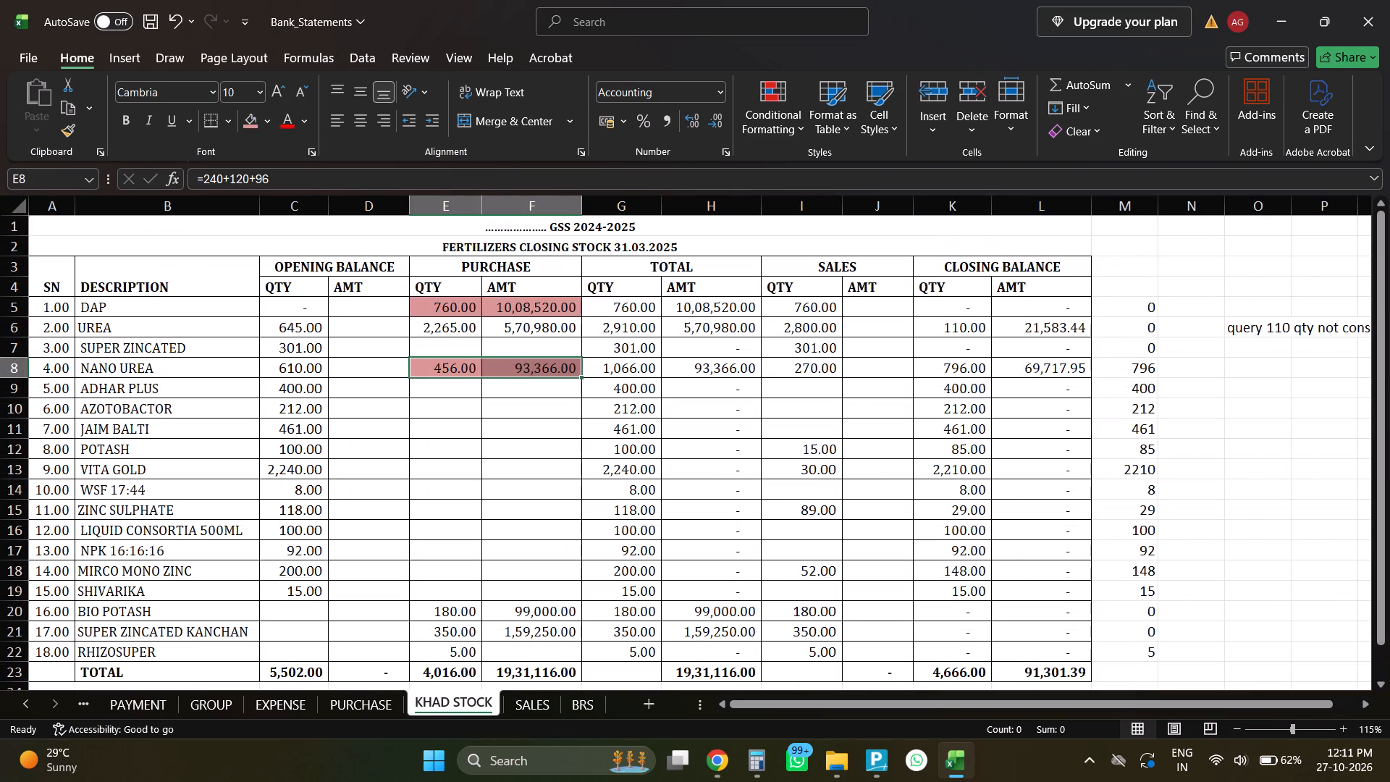
drag(470, 613, 516, 615)
click(245, 116)
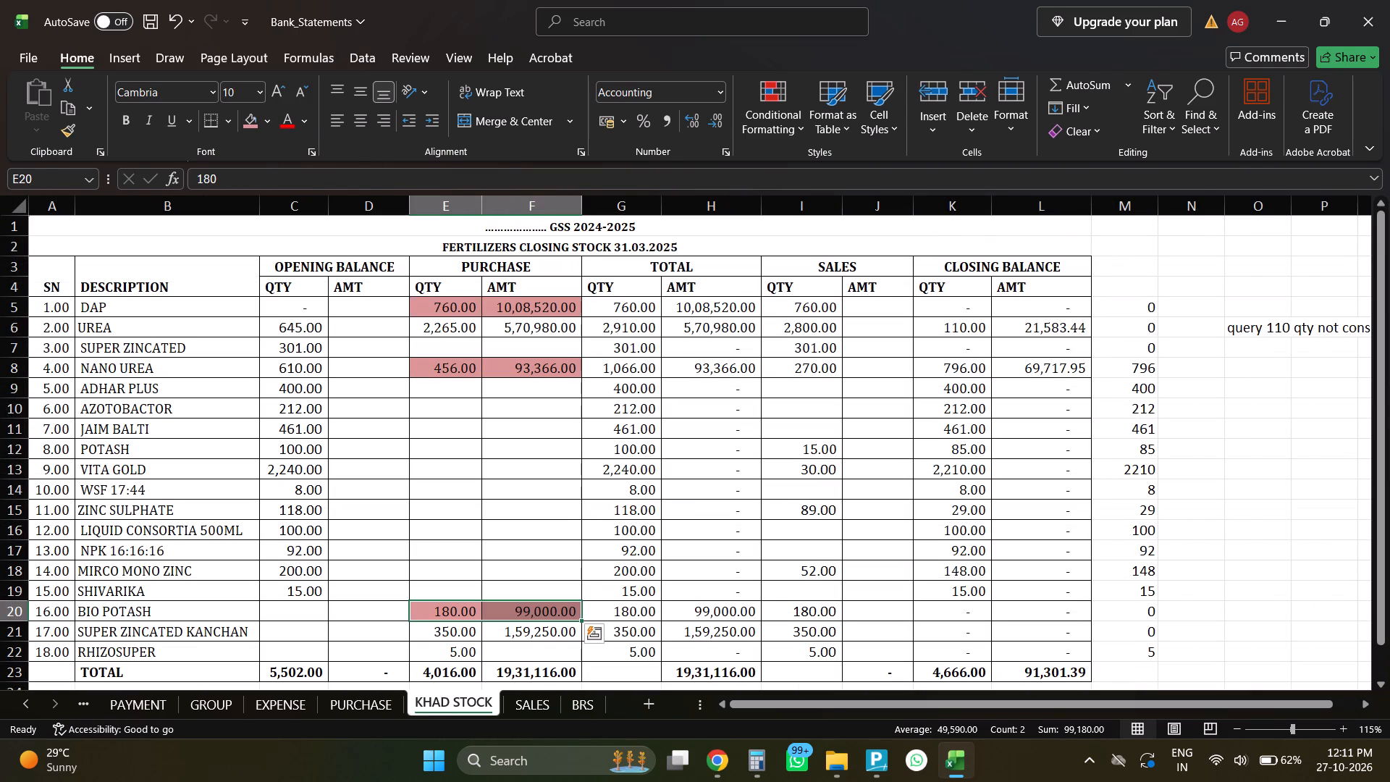
Filter the PURCHASE sheet's product names to RHIZOSUPER only and compare the entry with the KHAD STOCK sheet.
click(336, 699)
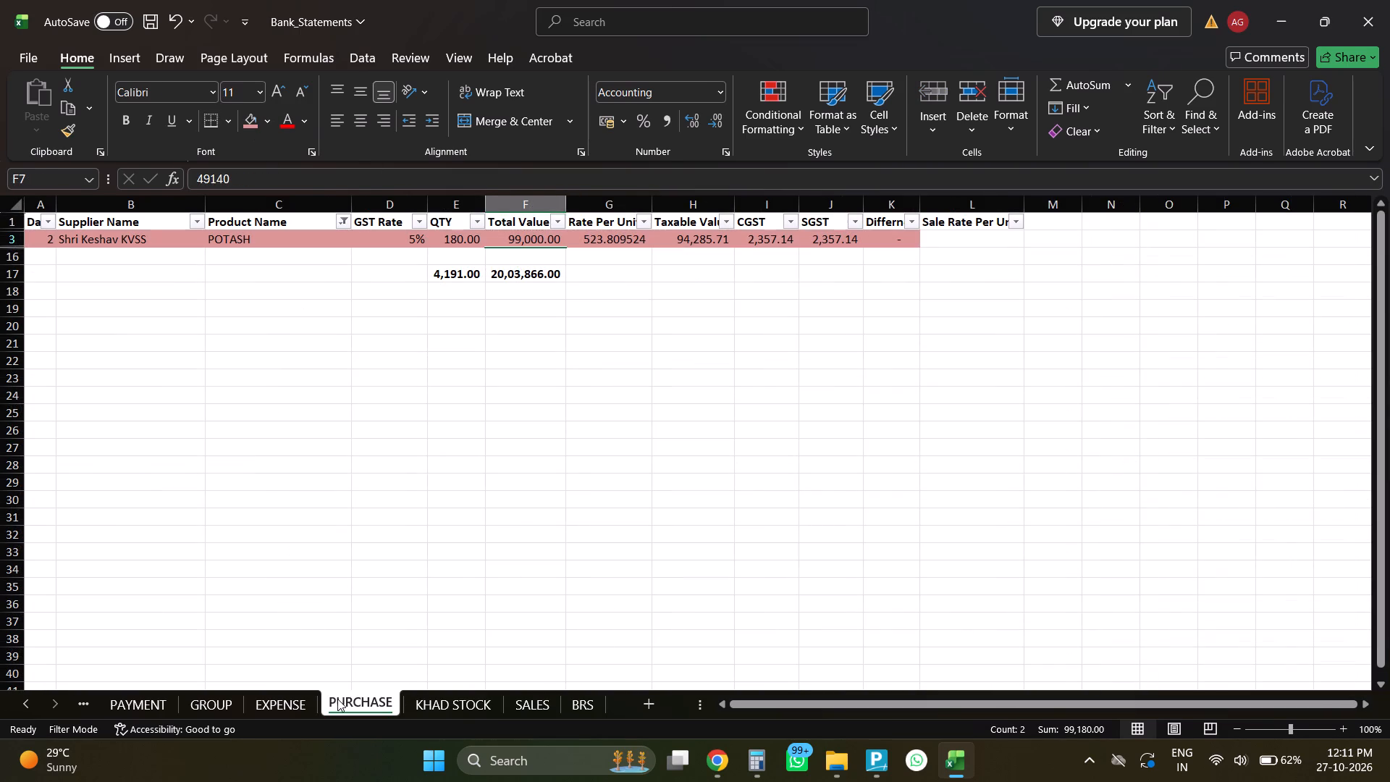
click(464, 705)
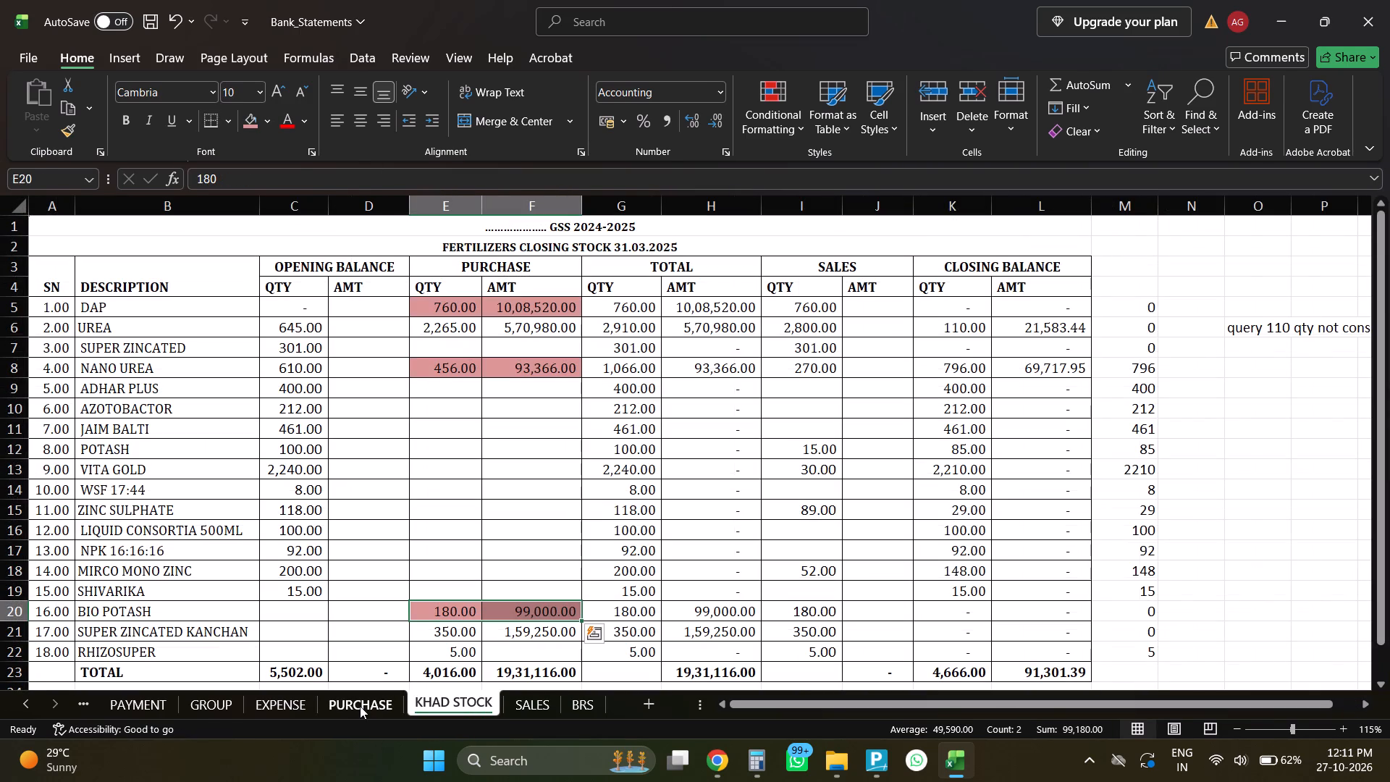
click(366, 700)
click(343, 222)
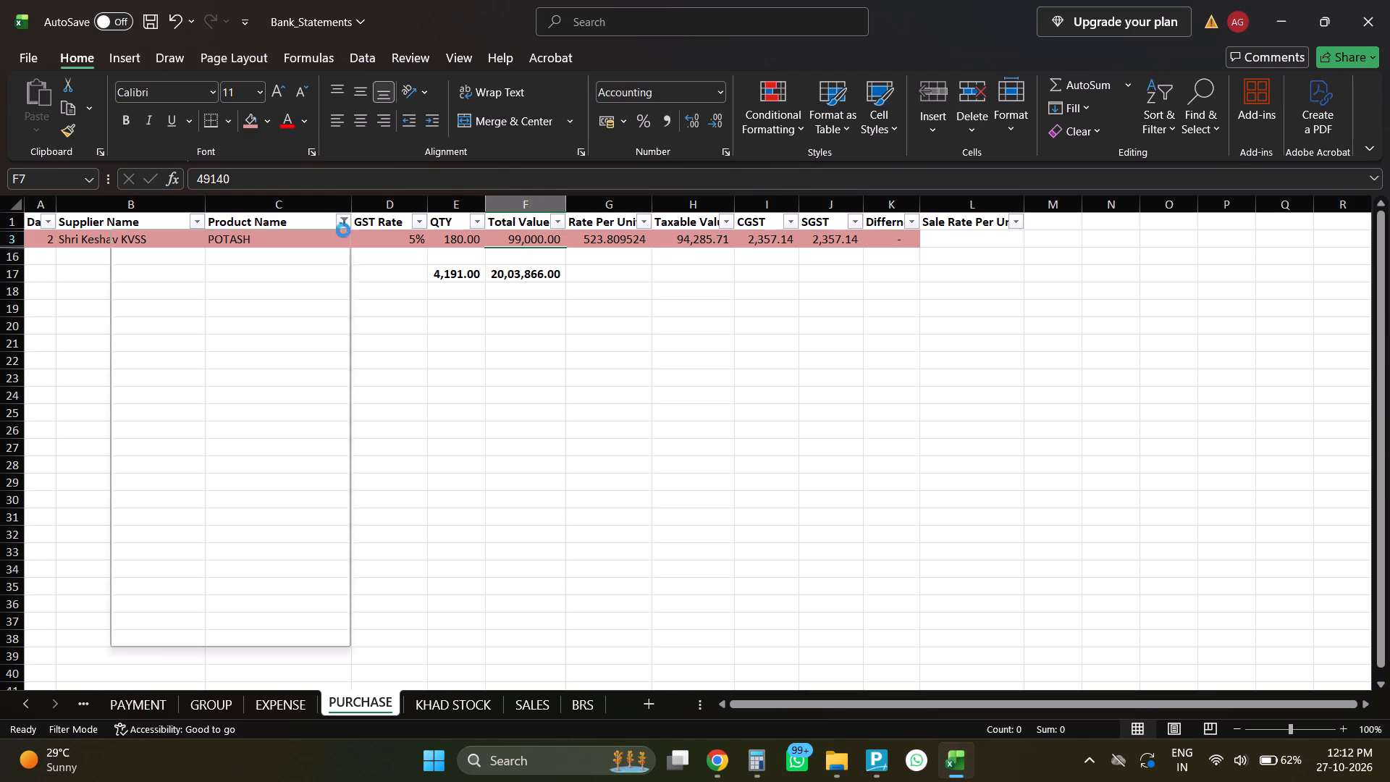
click(175, 505)
click(174, 519)
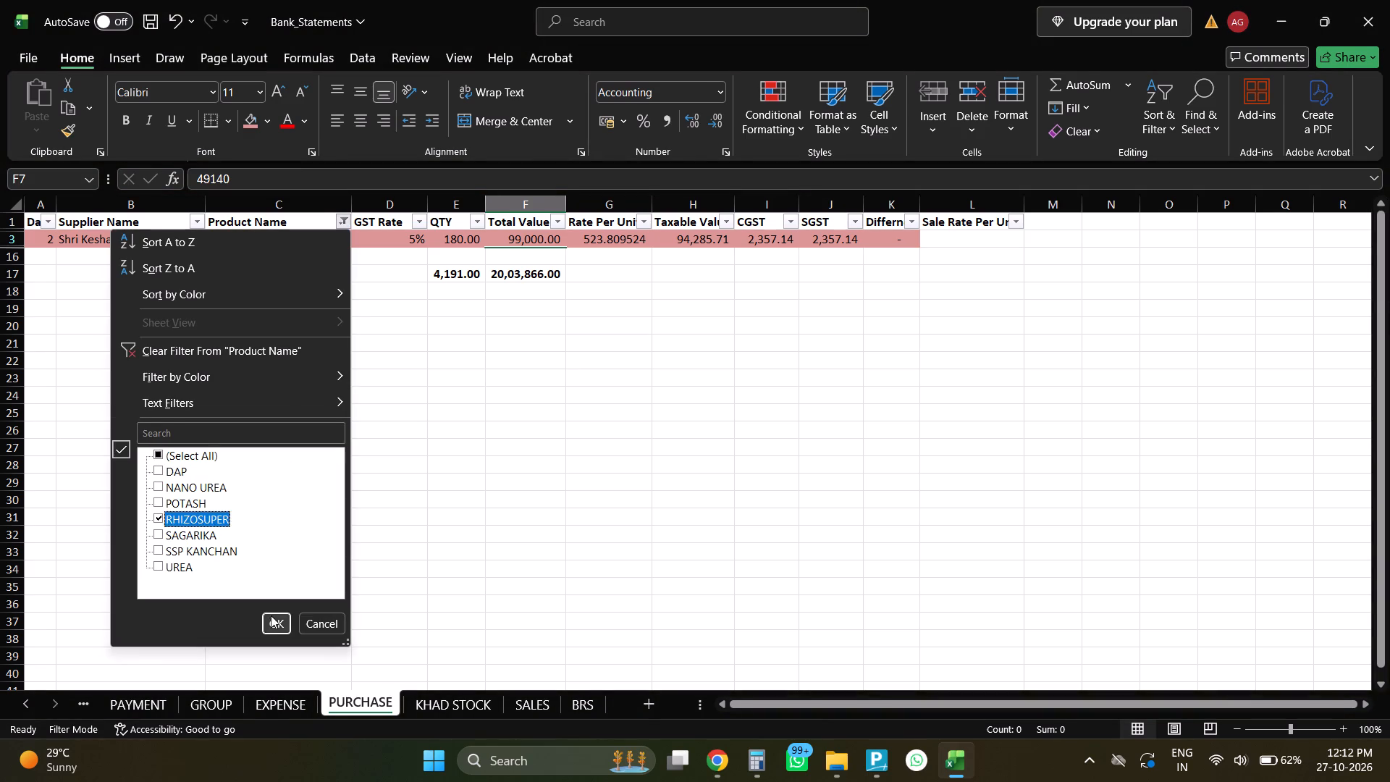
click(271, 616)
scroll(334, 448, up, 4)
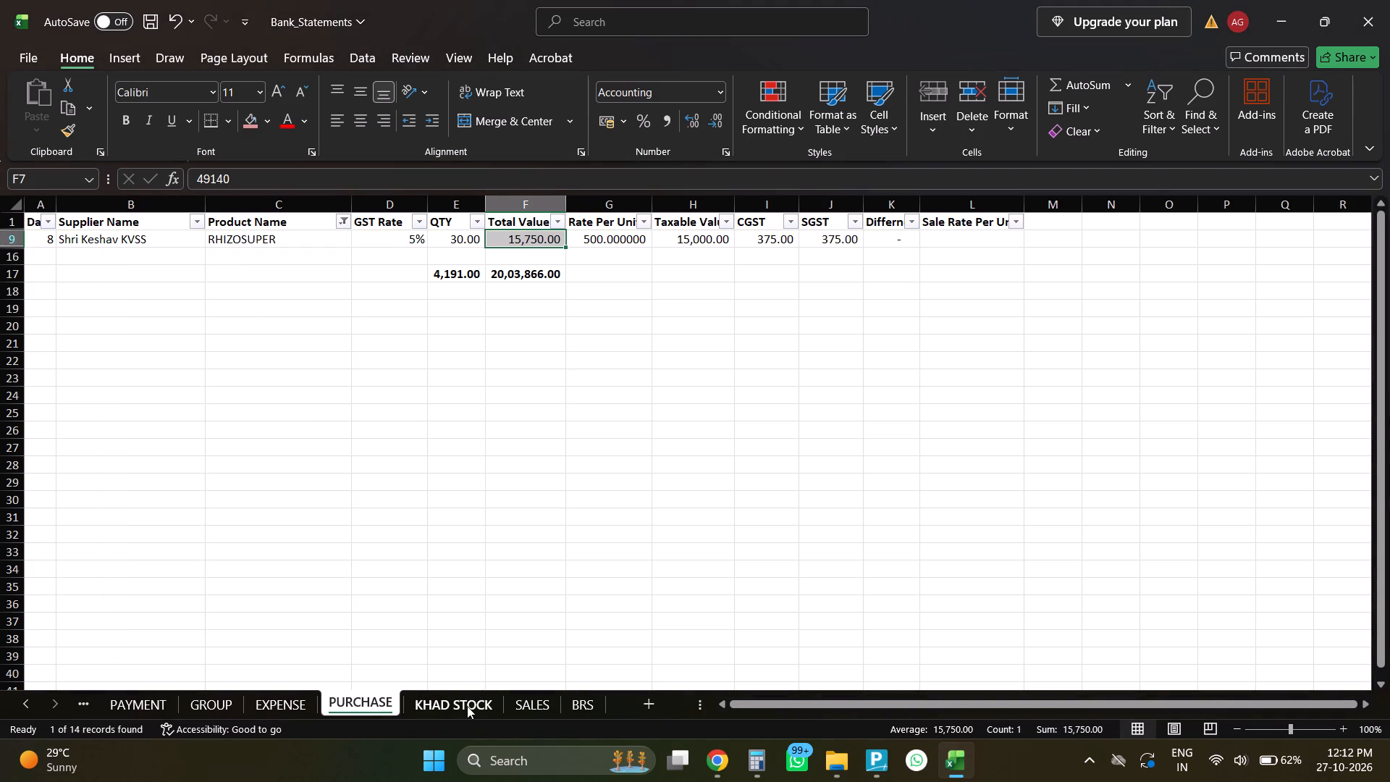
click(467, 706)
click(372, 701)
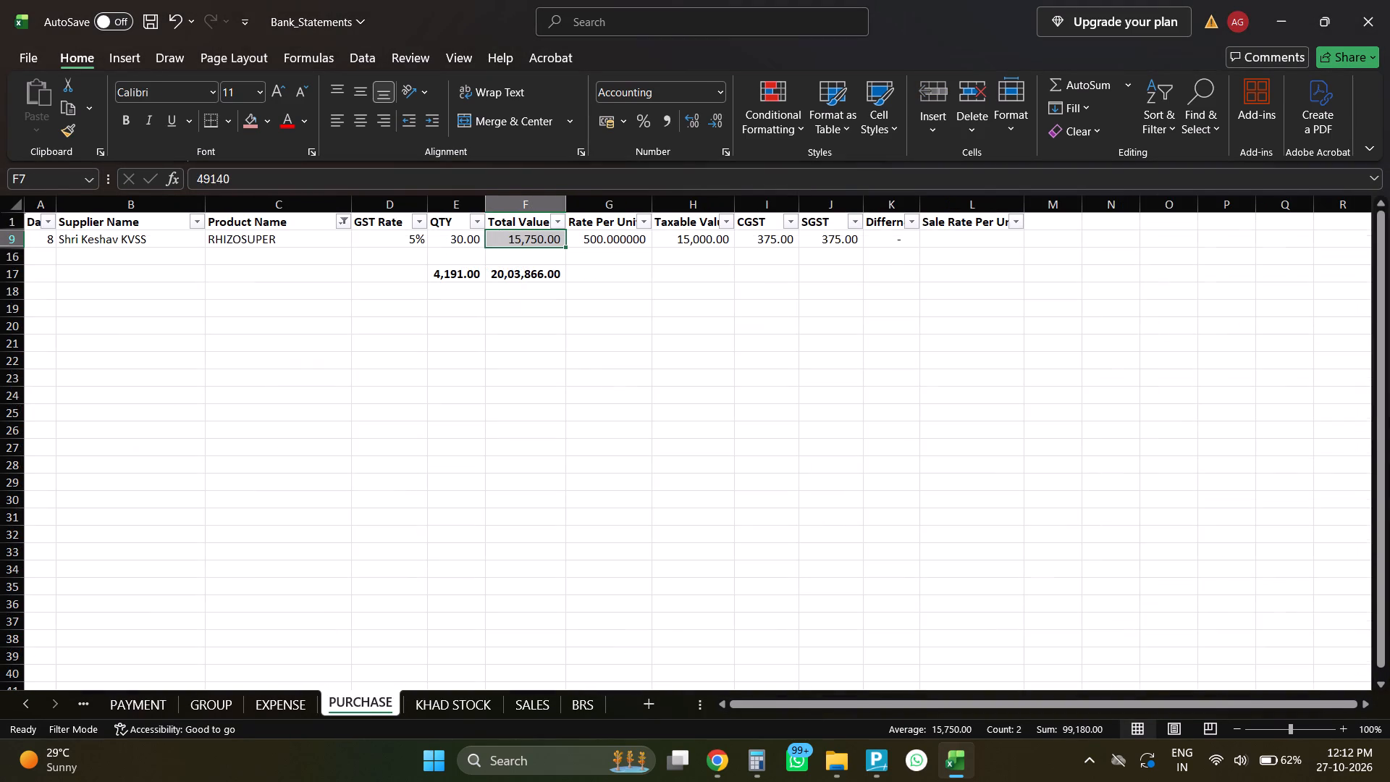
Change the PURCHASE sheet's product name filter to SAGARIKA only.
click(341, 223)
click(171, 519)
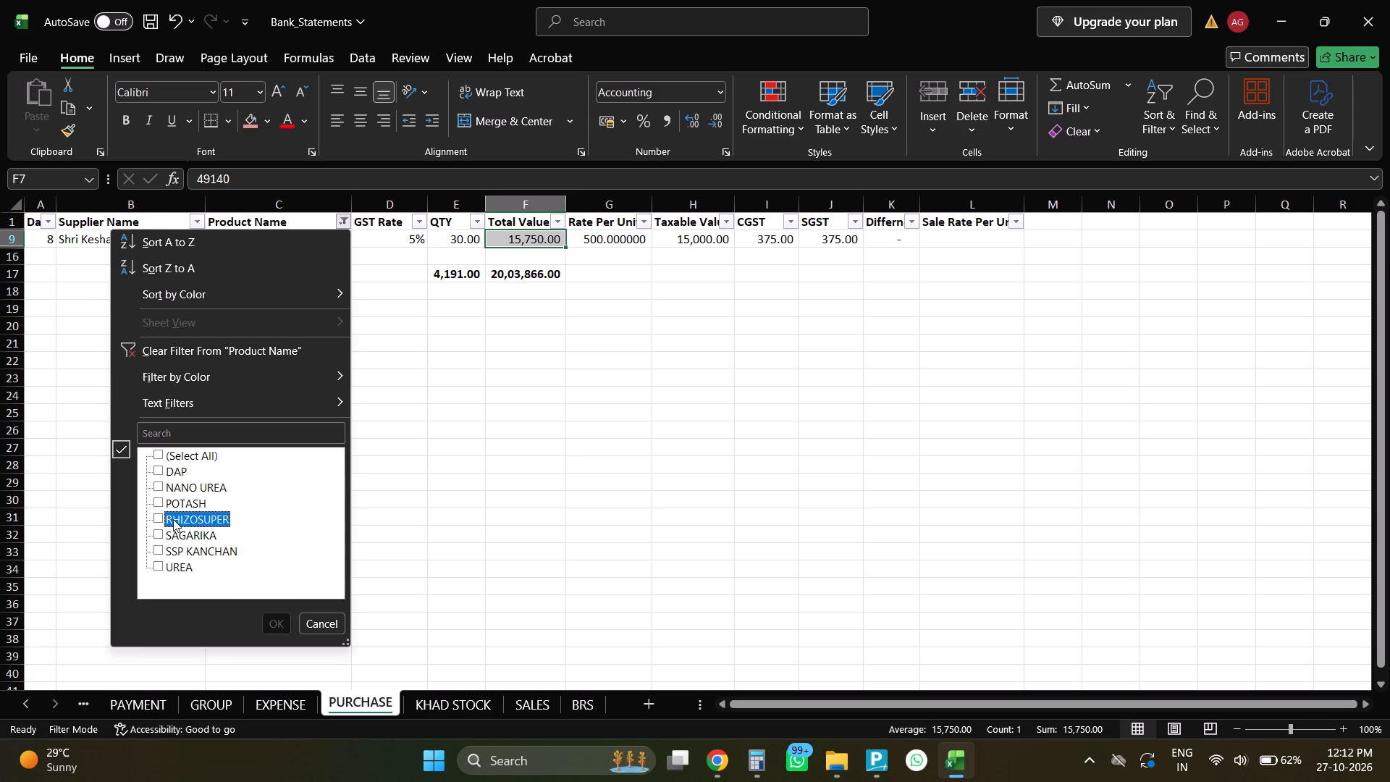
click(175, 534)
click(279, 621)
scroll(340, 466, up, 4)
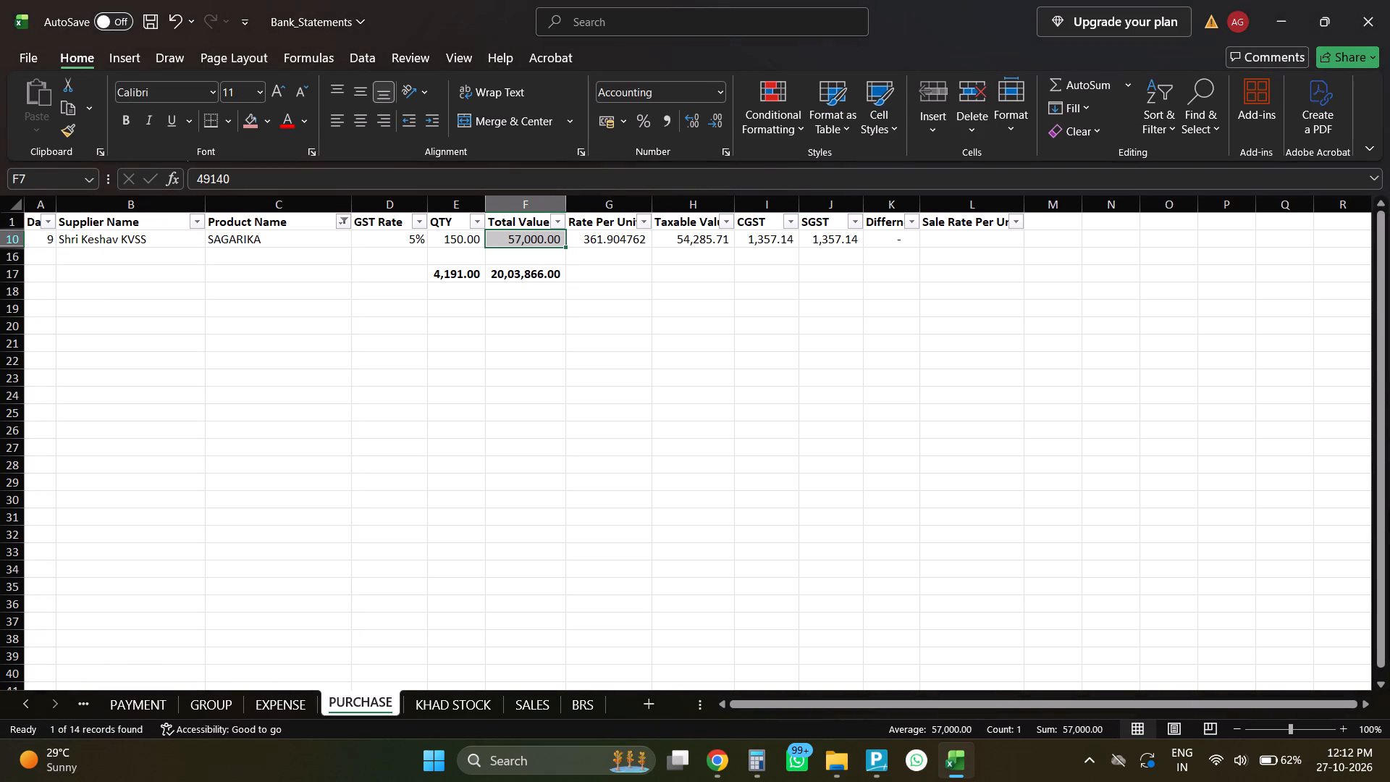
Change the PURCHASE sheet's product name filter to SSP KANCHAN only.
click(341, 220)
click(169, 531)
click(175, 552)
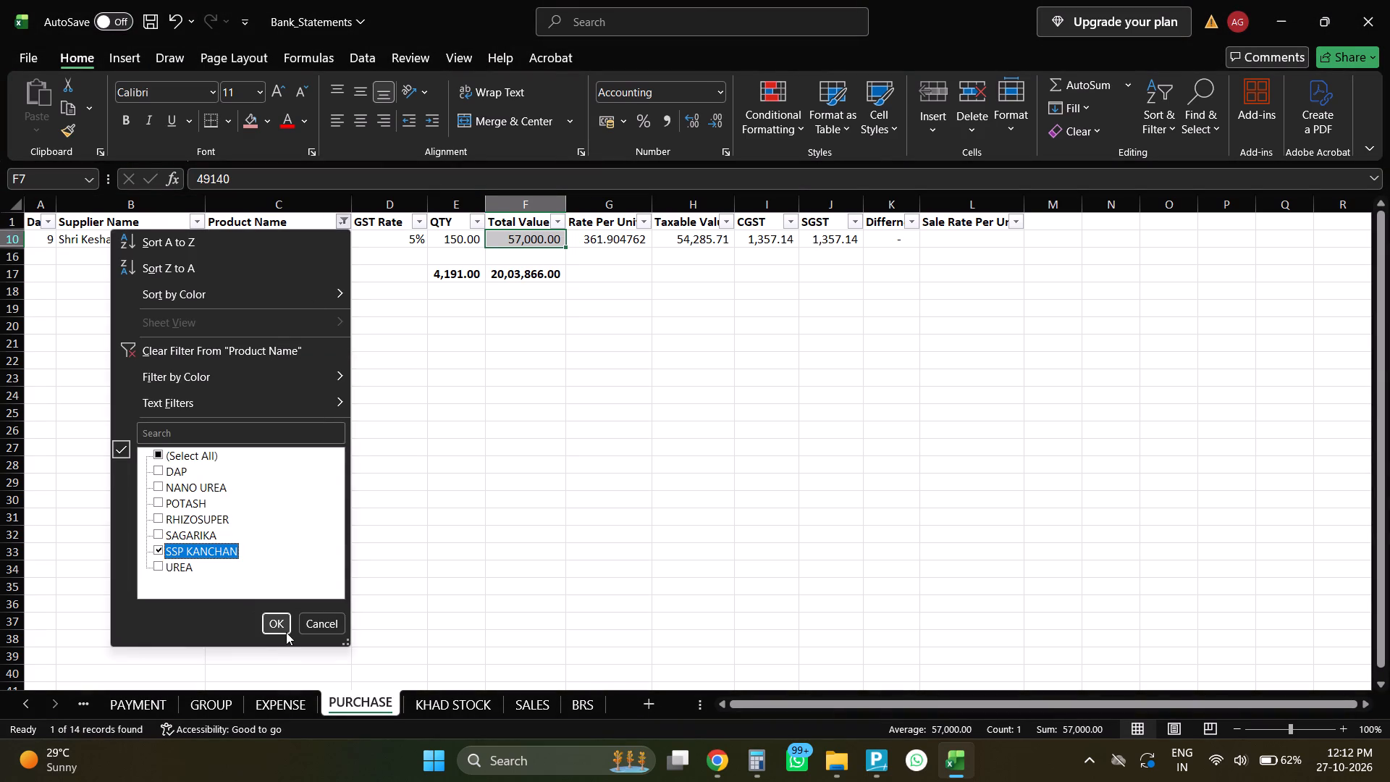
click(286, 632)
scroll(447, 410, up, 4)
Check SUPER ZINCATED KANCHAN's purchase quantity and amount on KHAD STOCK against the PURCHASE sheet and fill both cells with light red.
click(445, 700)
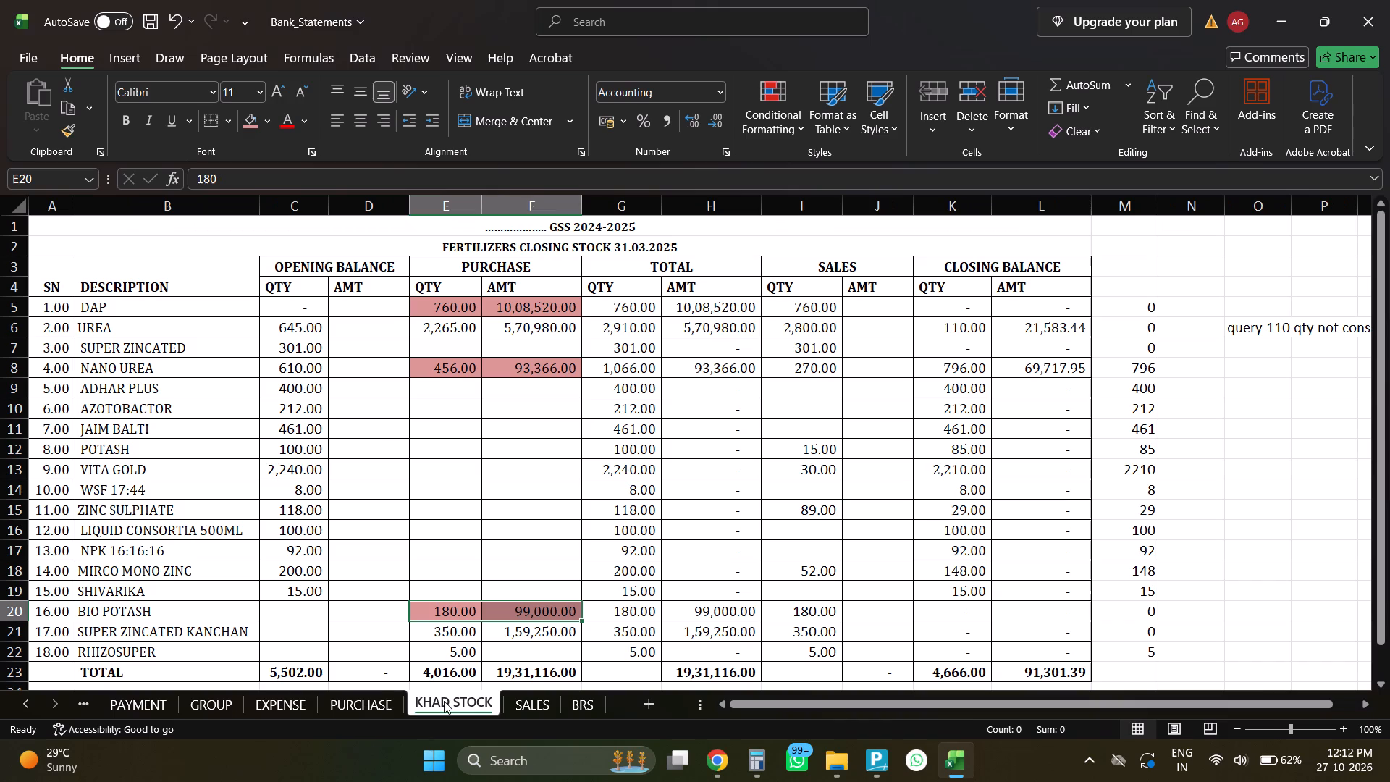
drag(465, 636, 517, 641)
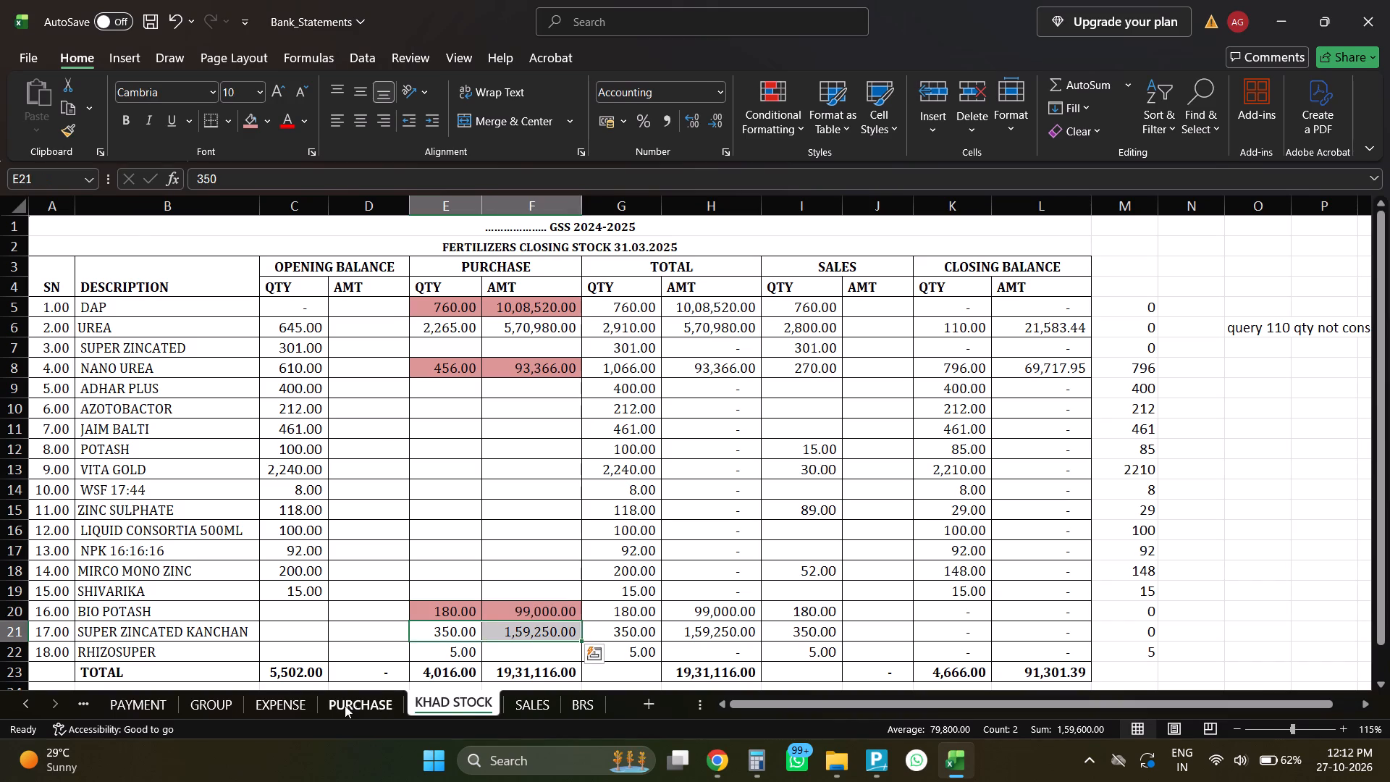
click(342, 705)
click(444, 704)
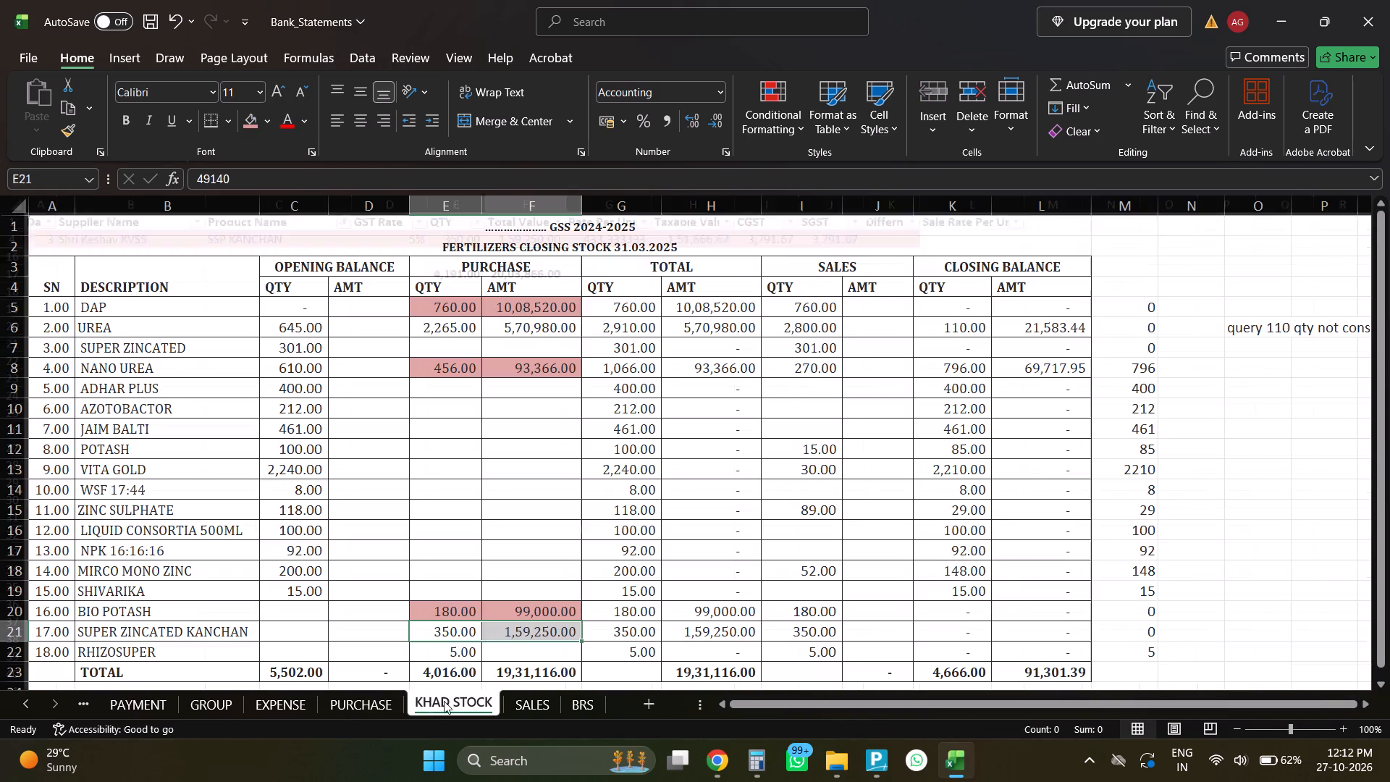
click(251, 117)
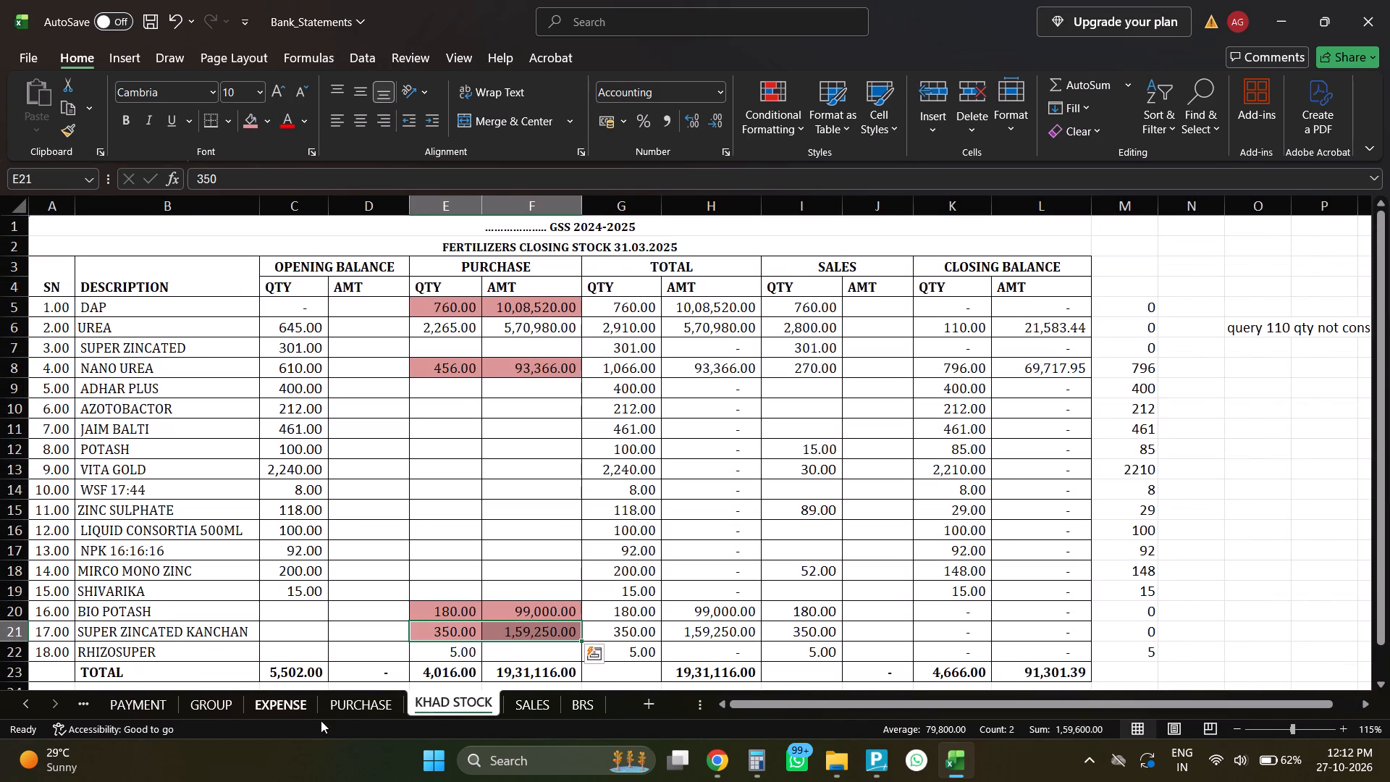
Change the PURCHASE sheet's product name filter to UREA only.
click(370, 706)
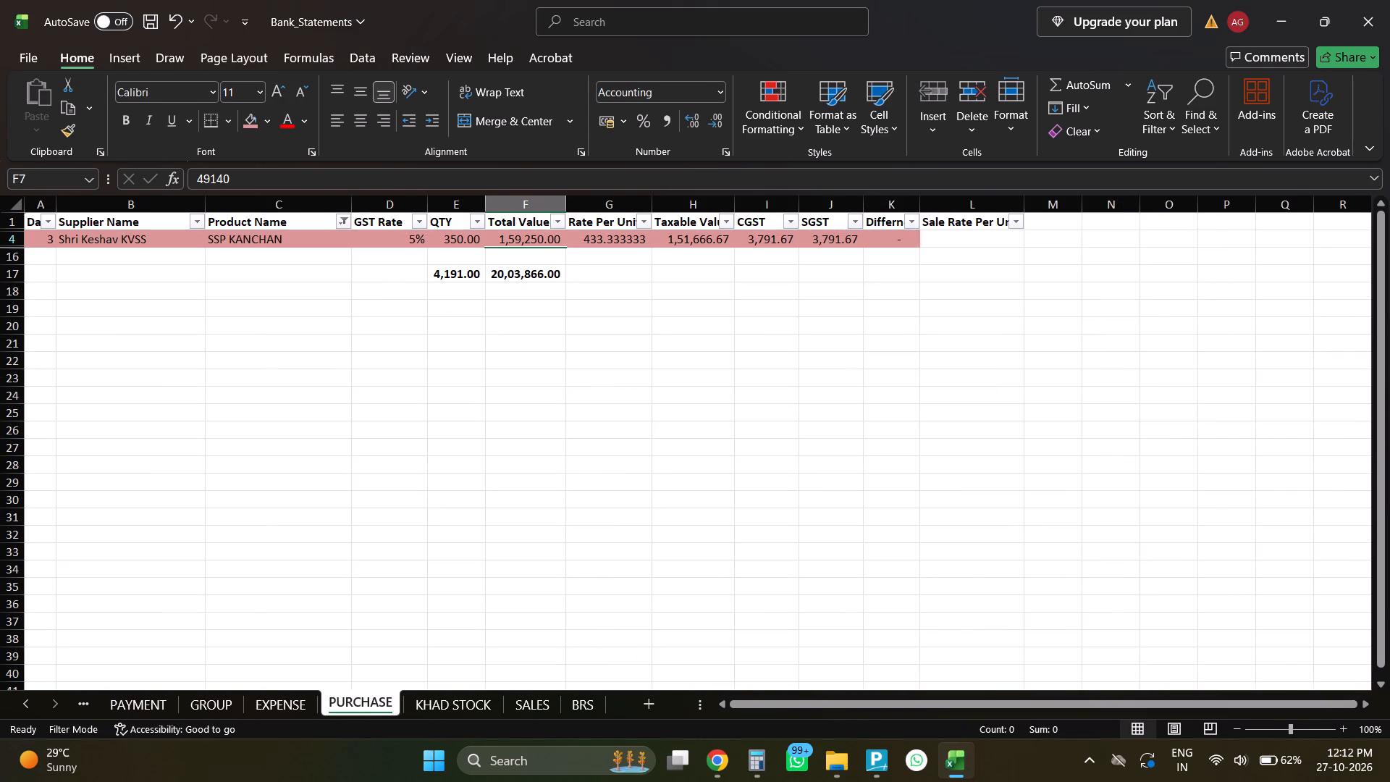
click(340, 222)
click(169, 545)
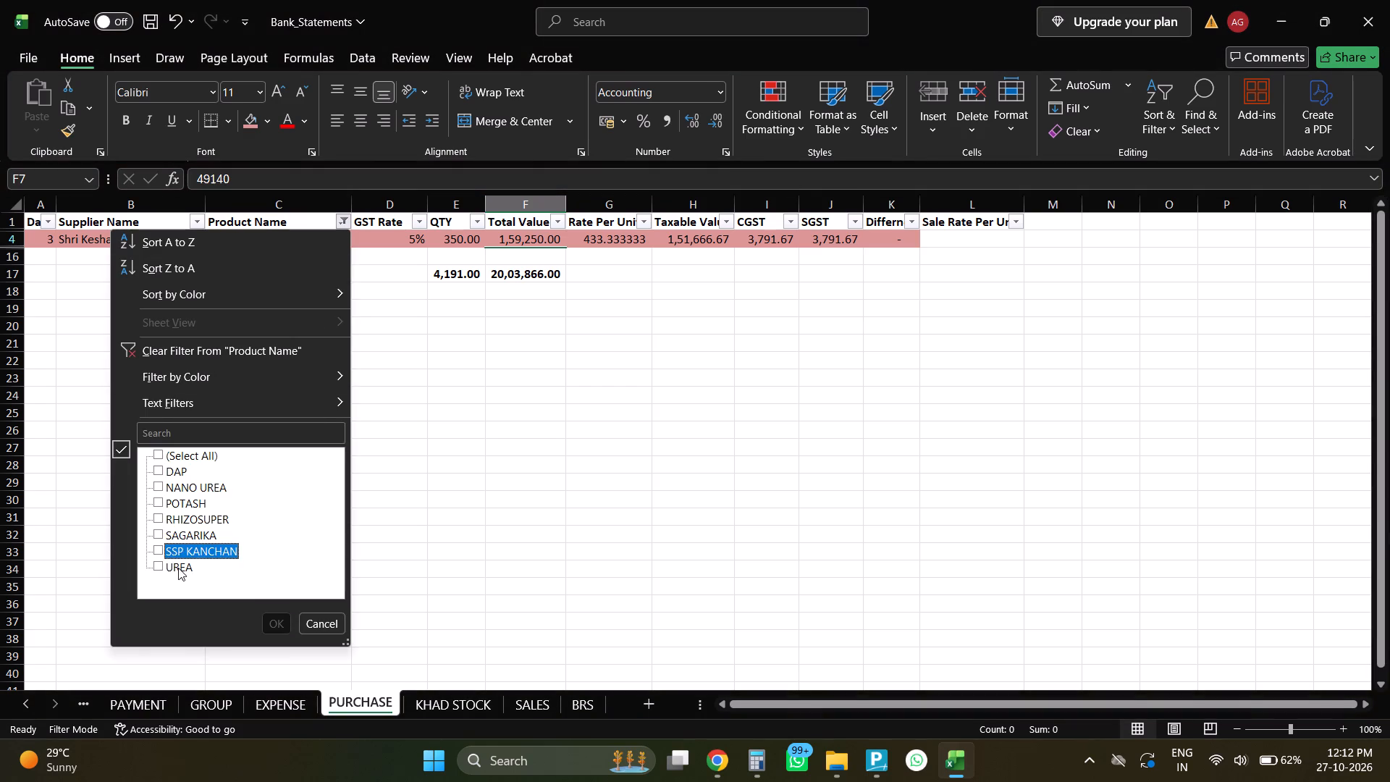
click(178, 568)
click(271, 622)
scroll(386, 632, up, 4)
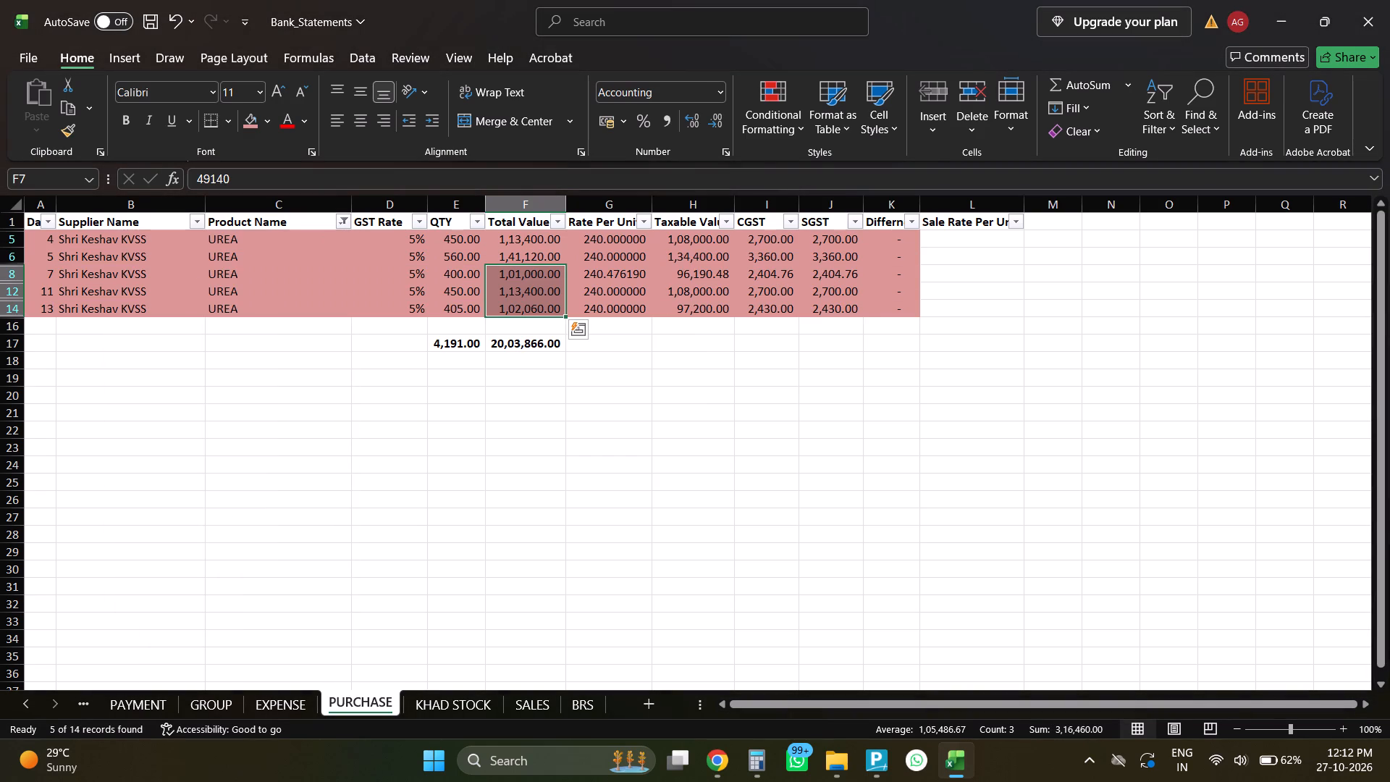
Check UREA's purchase quantity and amount on KHAD STOCK against the PURCHASE sheet's sums and fill both cells with light red.
drag(454, 238, 446, 303)
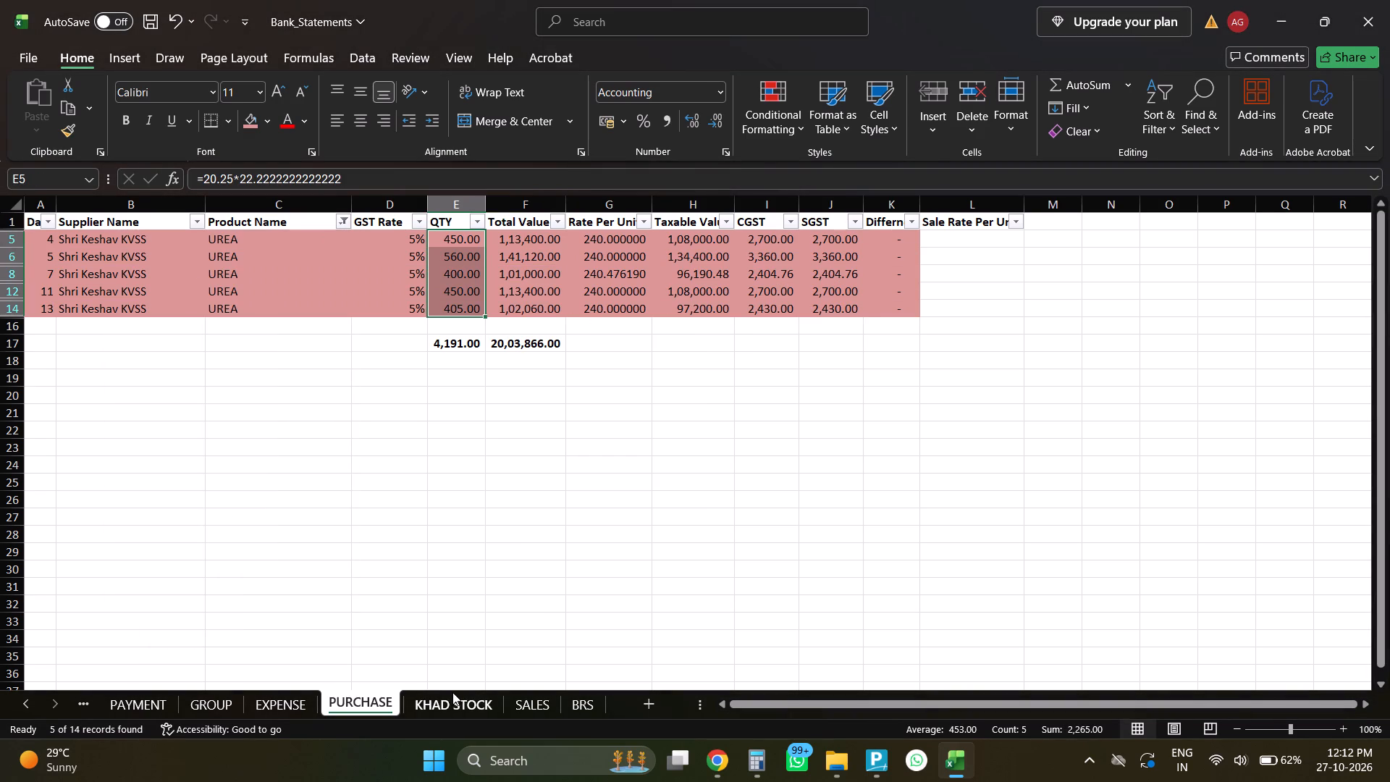
click(452, 695)
click(454, 328)
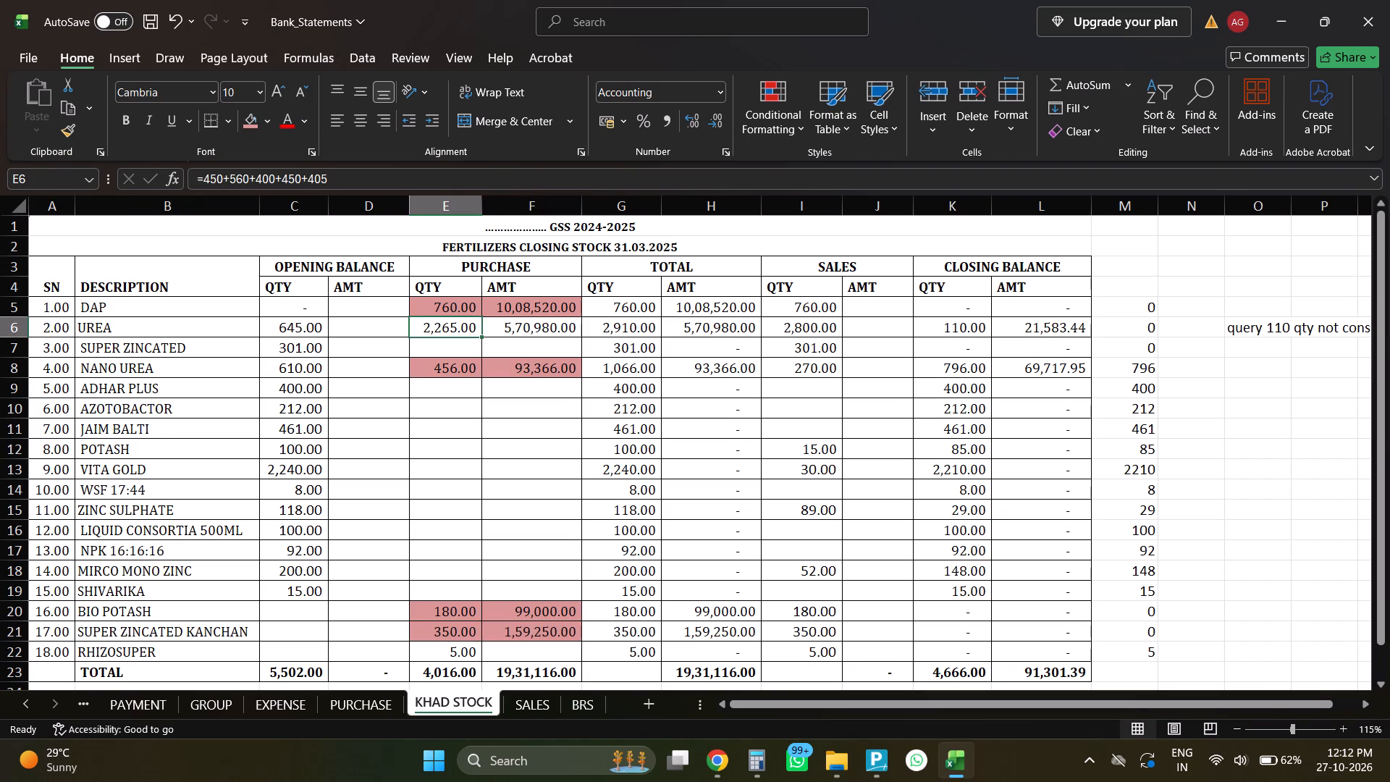
click(350, 707)
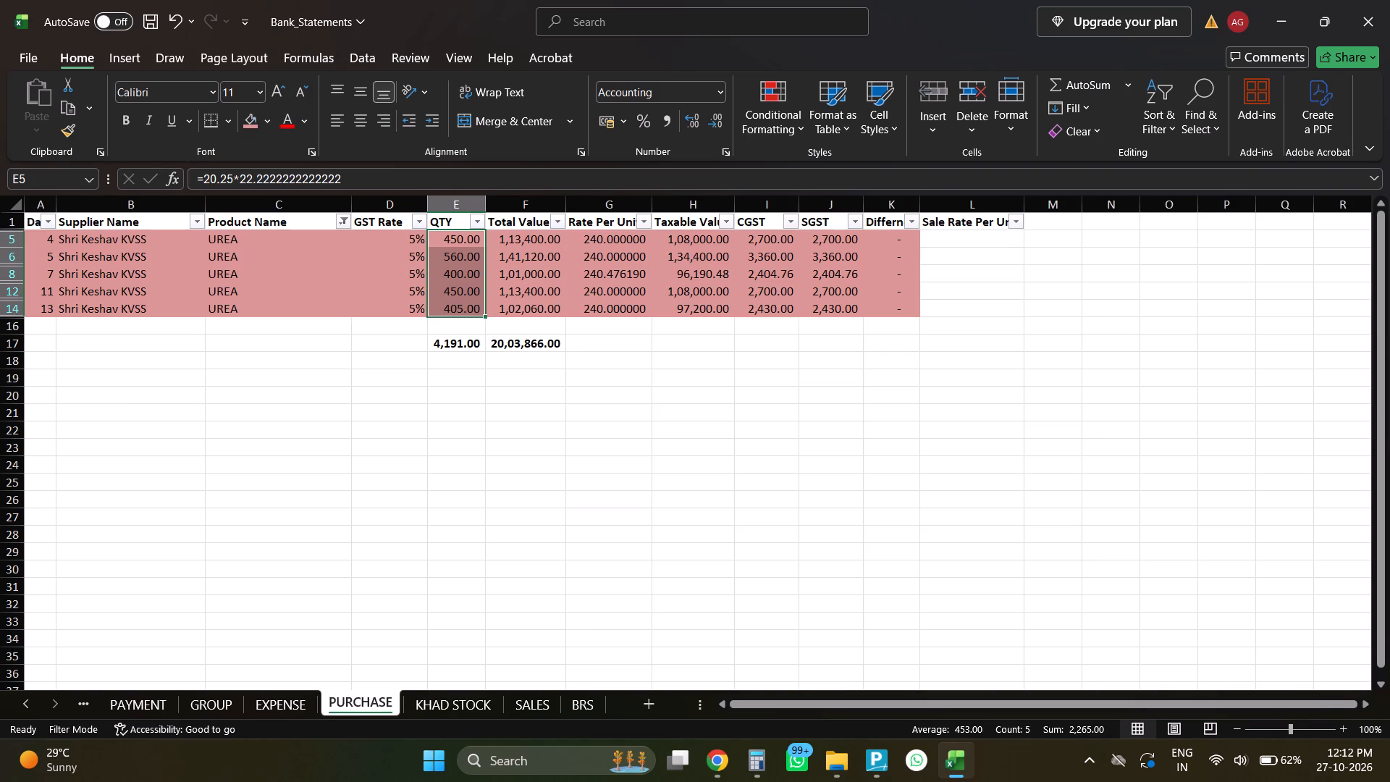
drag(519, 244, 510, 311)
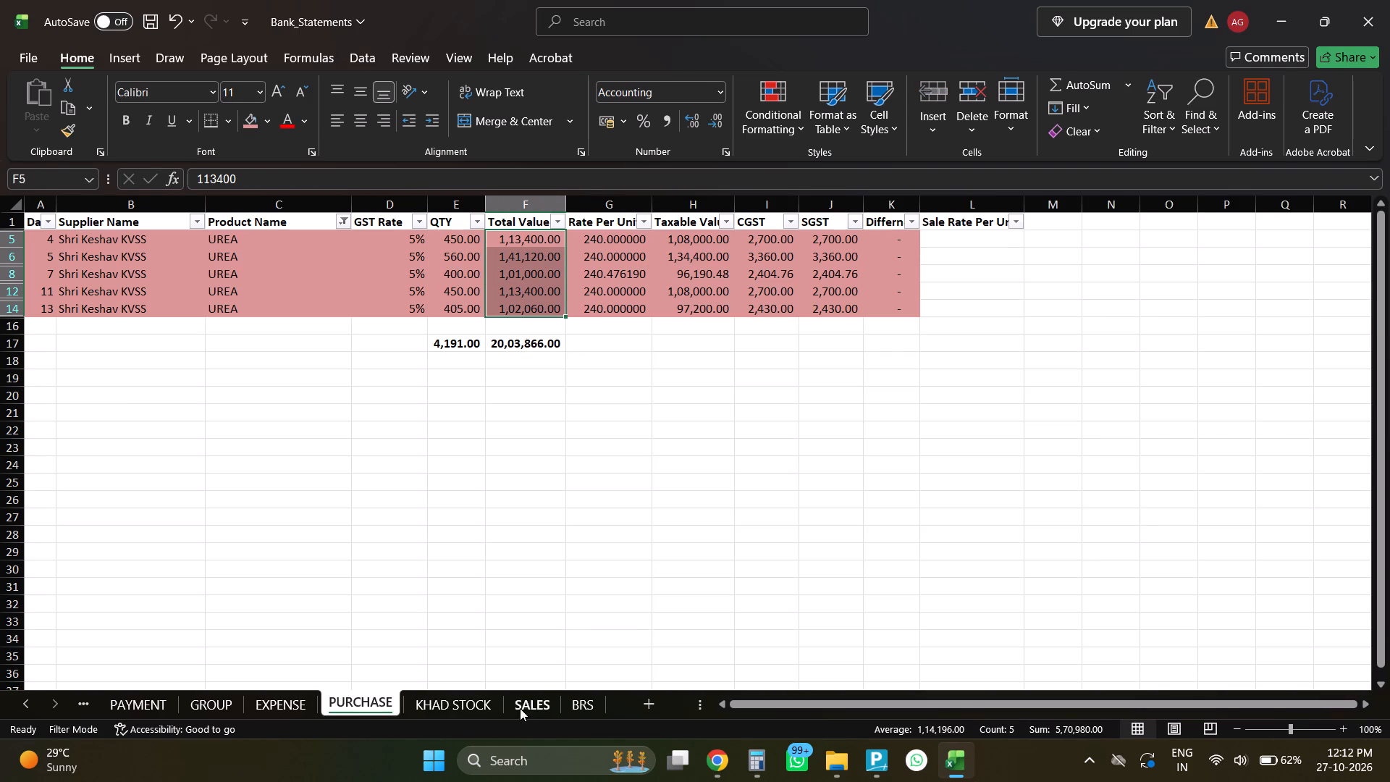
click(471, 706)
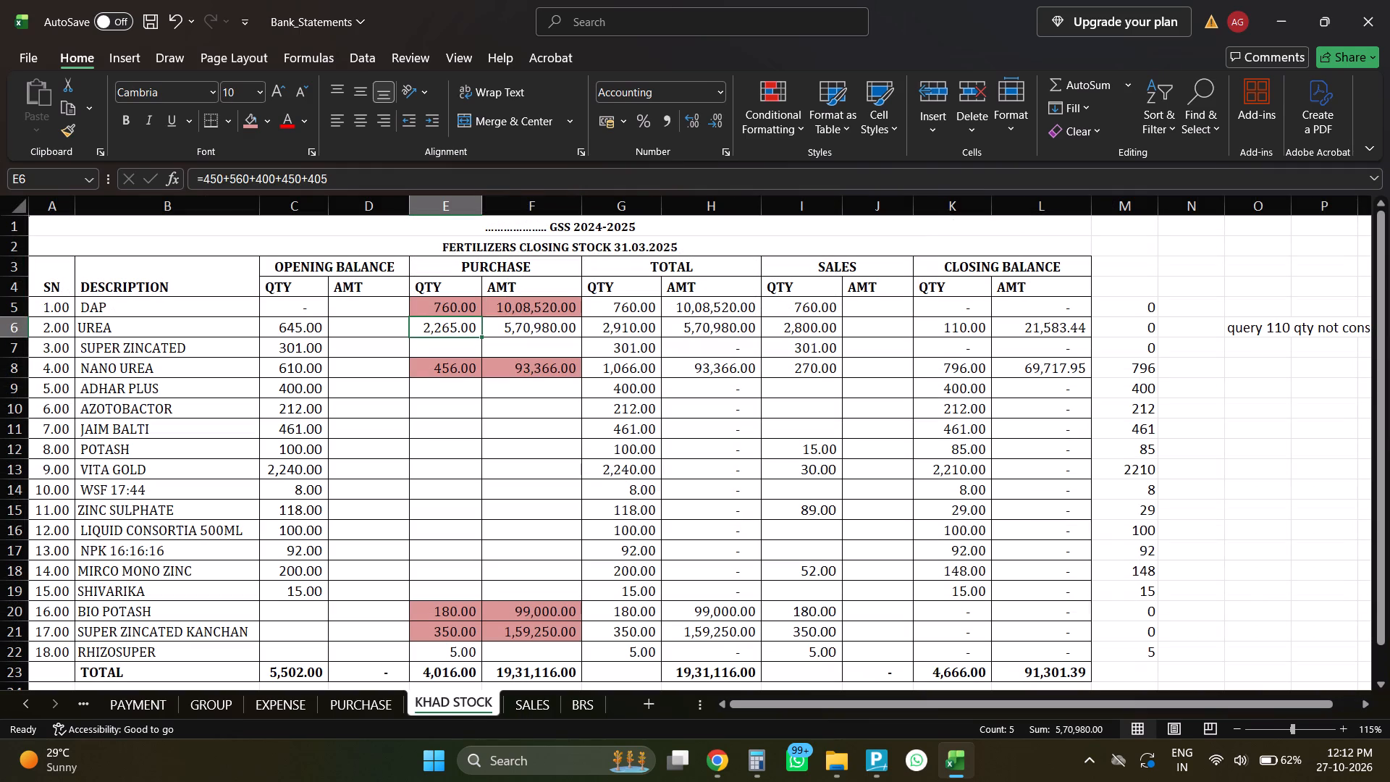
drag(475, 323, 514, 325)
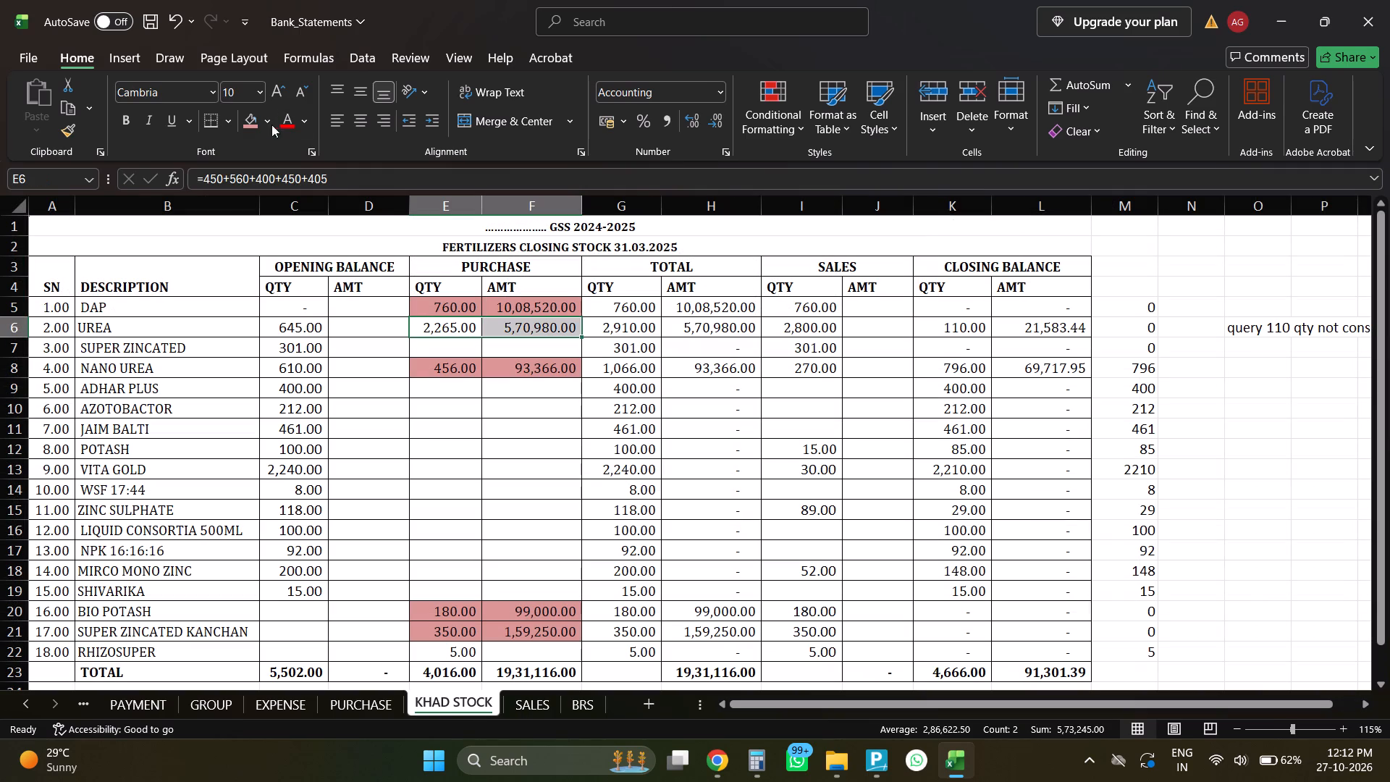
click(251, 119)
Clear the product name filter on the PURCHASE sheet so that all purchase entries are listed.
click(383, 701)
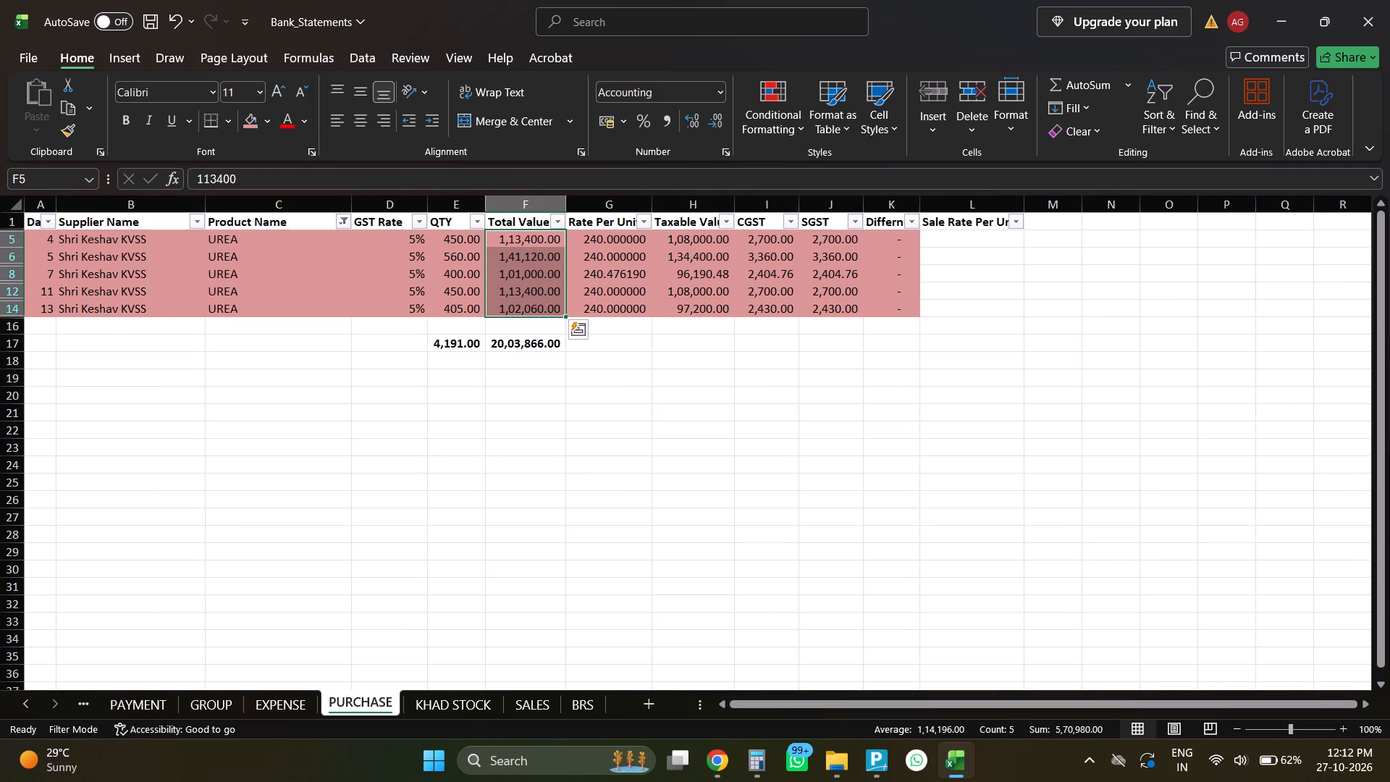
click(340, 217)
click(222, 345)
scroll(315, 435, up, 4)
click(332, 377)
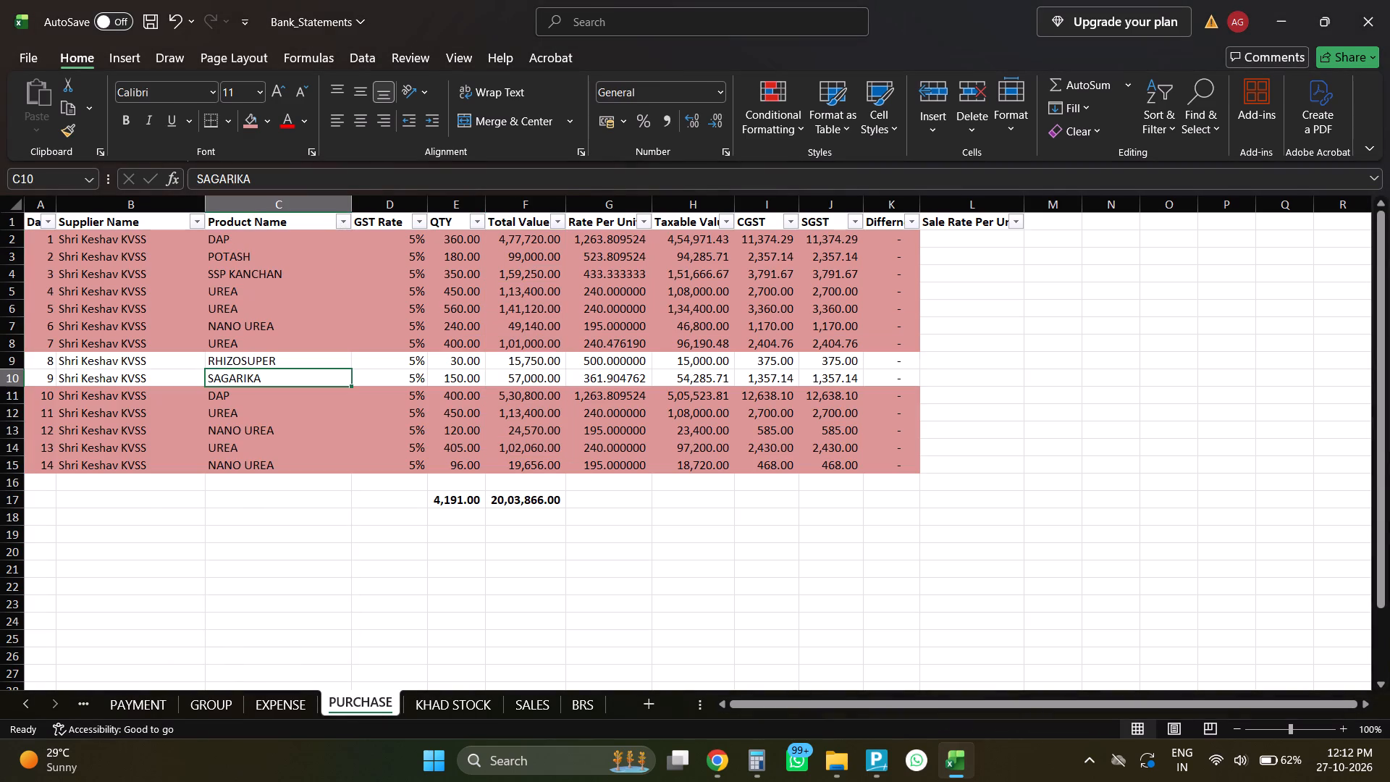
Save the workbook.
key(ctrl+s)
key(ctrl+s)
key(ctrl+s)
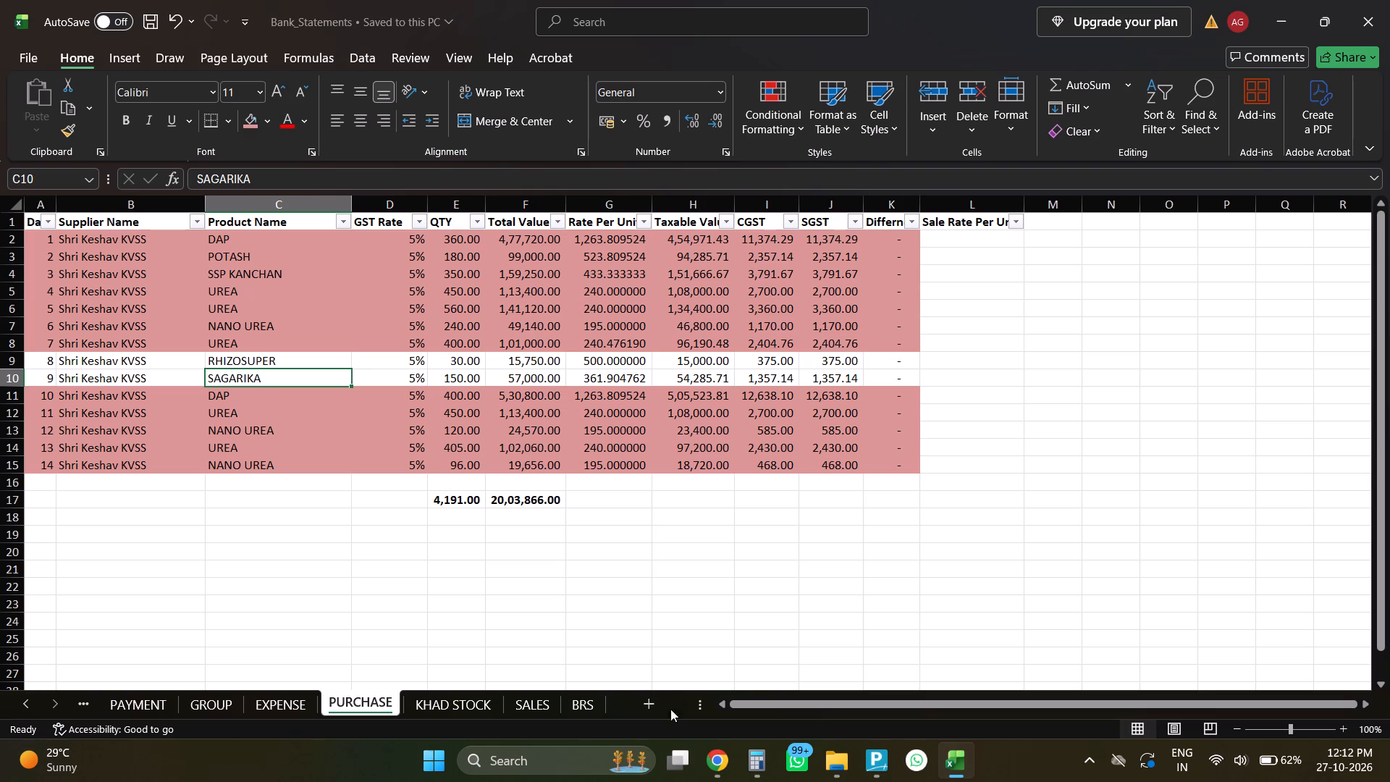
Compare the POTASH and BIO POTASH rows on KHAD STOCK and enter 180 as POTASH's purchase quantity.
click(437, 710)
scroll(470, 566, down, 2)
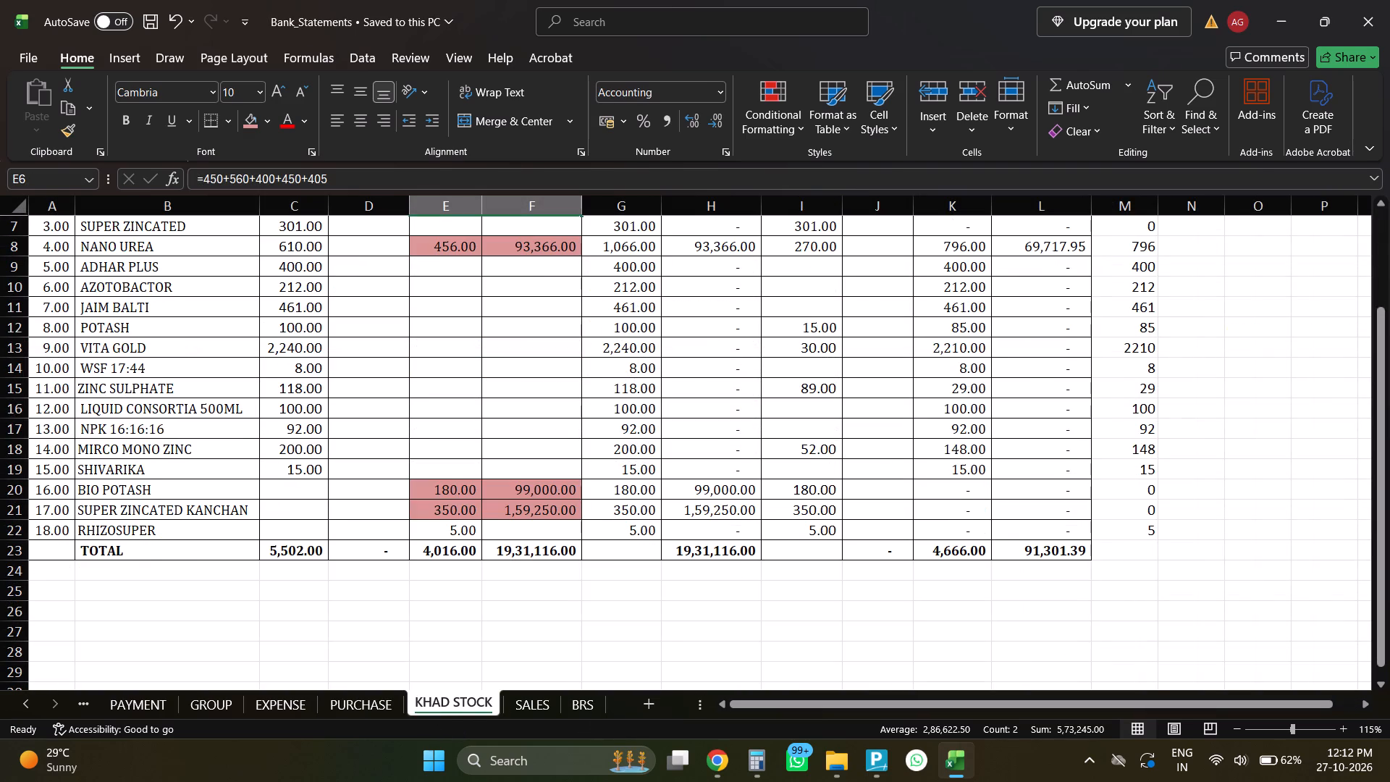
scroll(470, 566, up, 3)
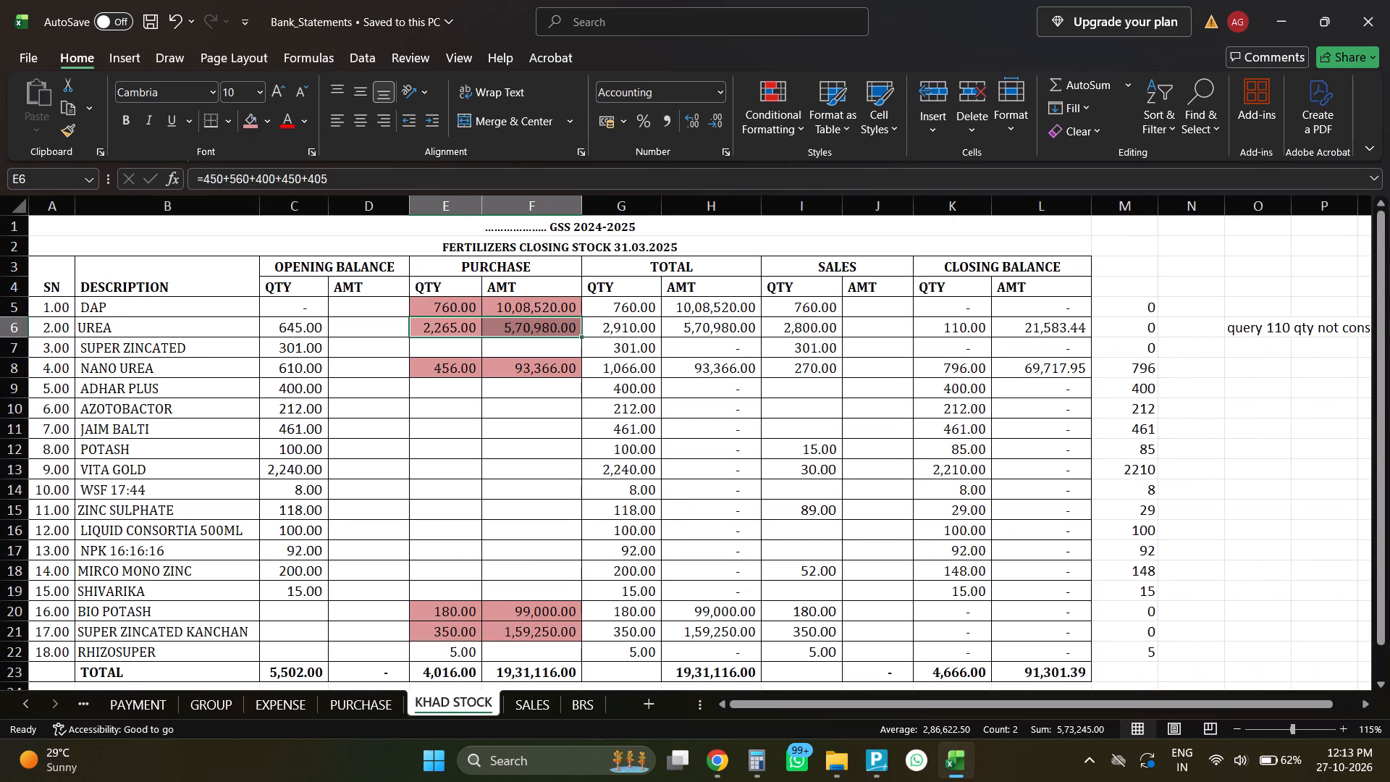
click(287, 451)
click(157, 455)
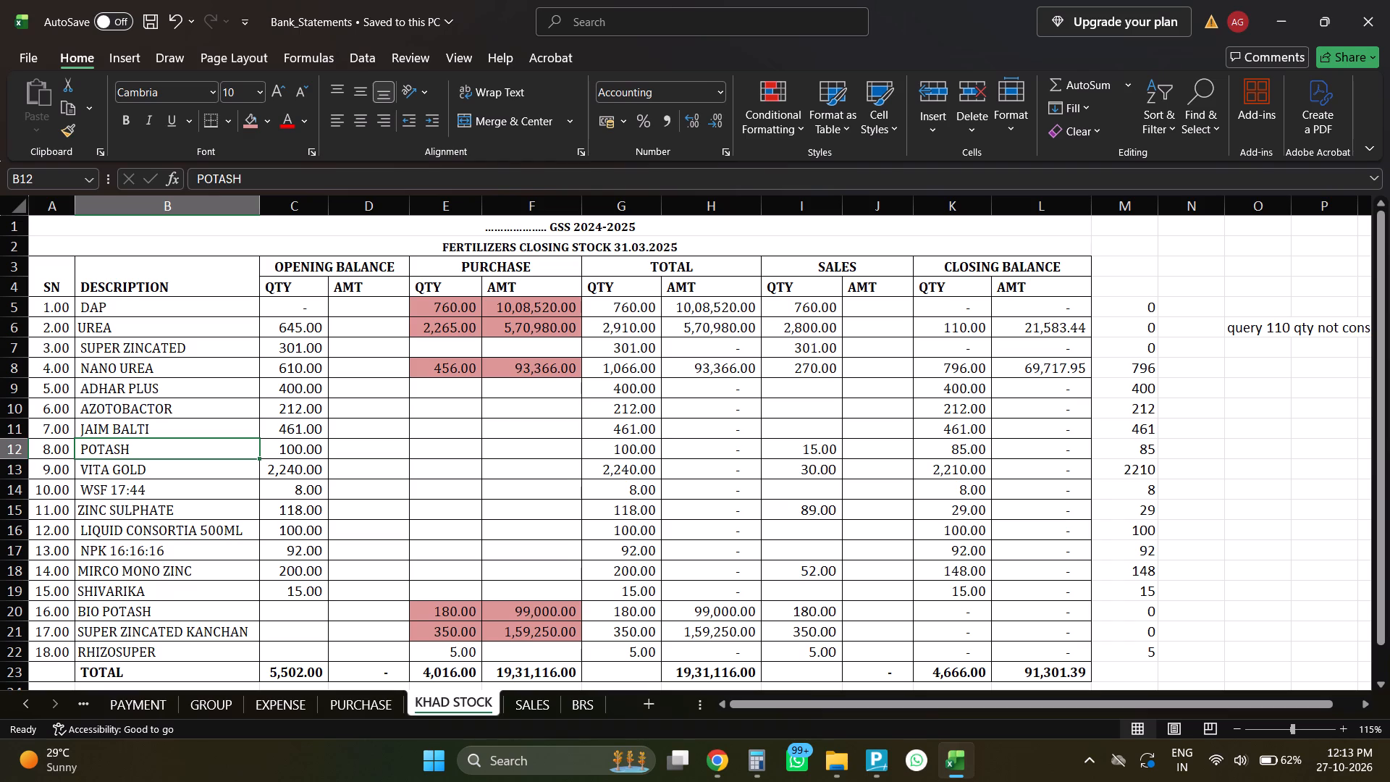
click(430, 450)
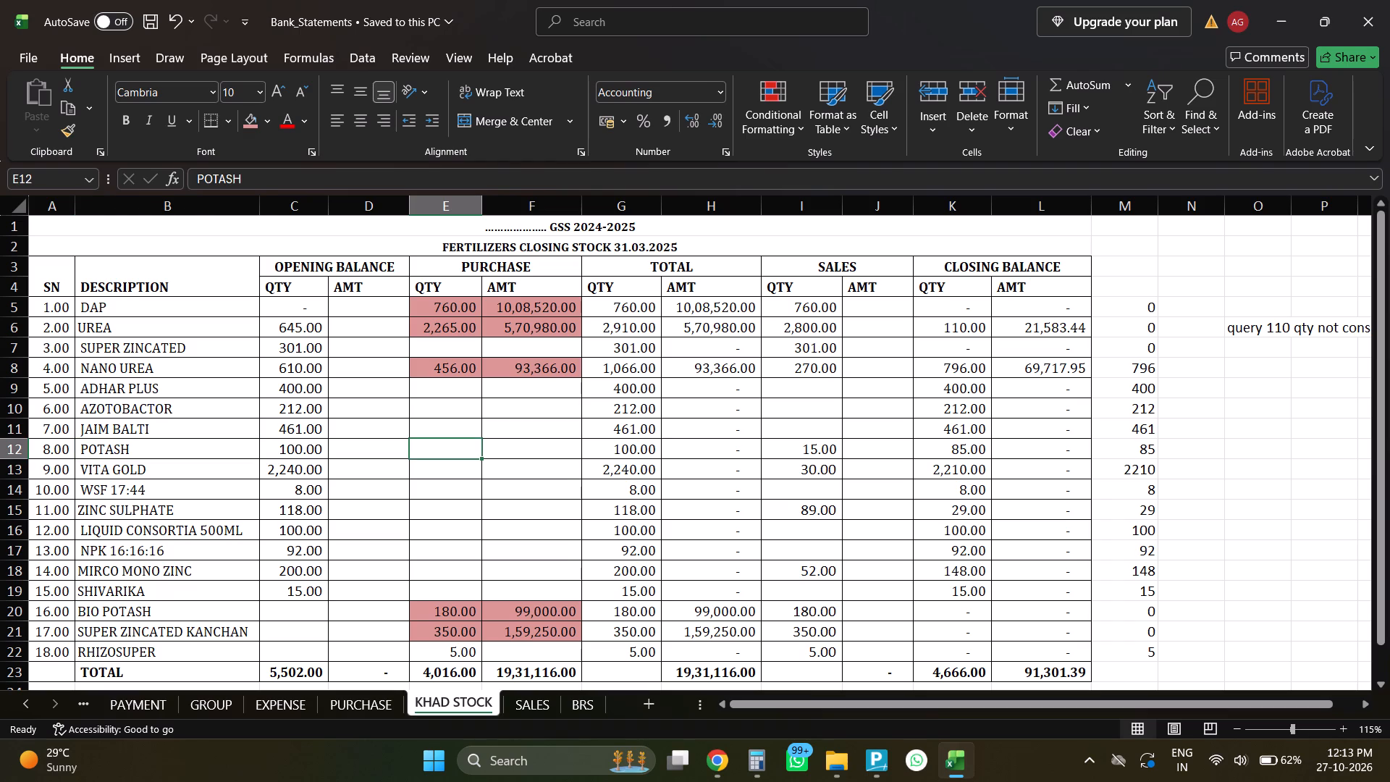
click(458, 606)
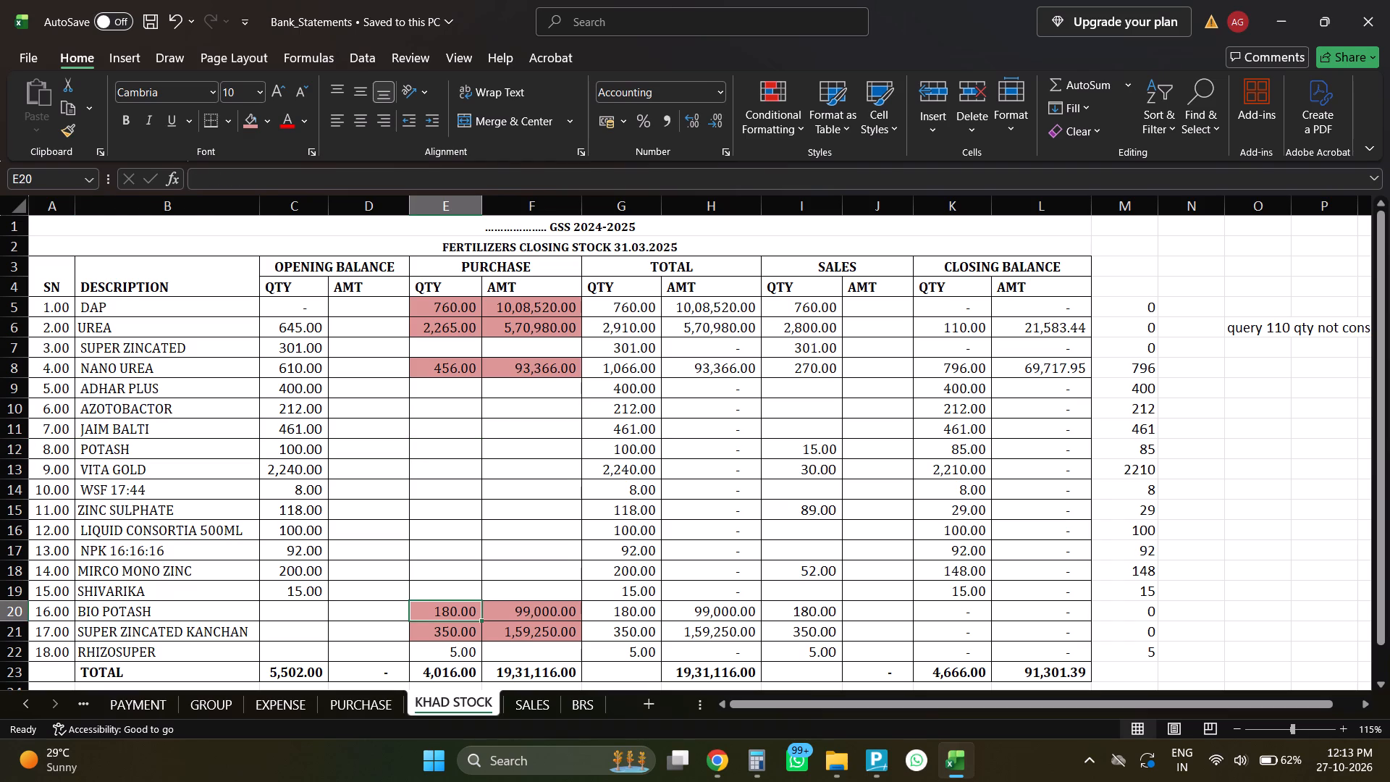
click(120, 451)
key(Right)
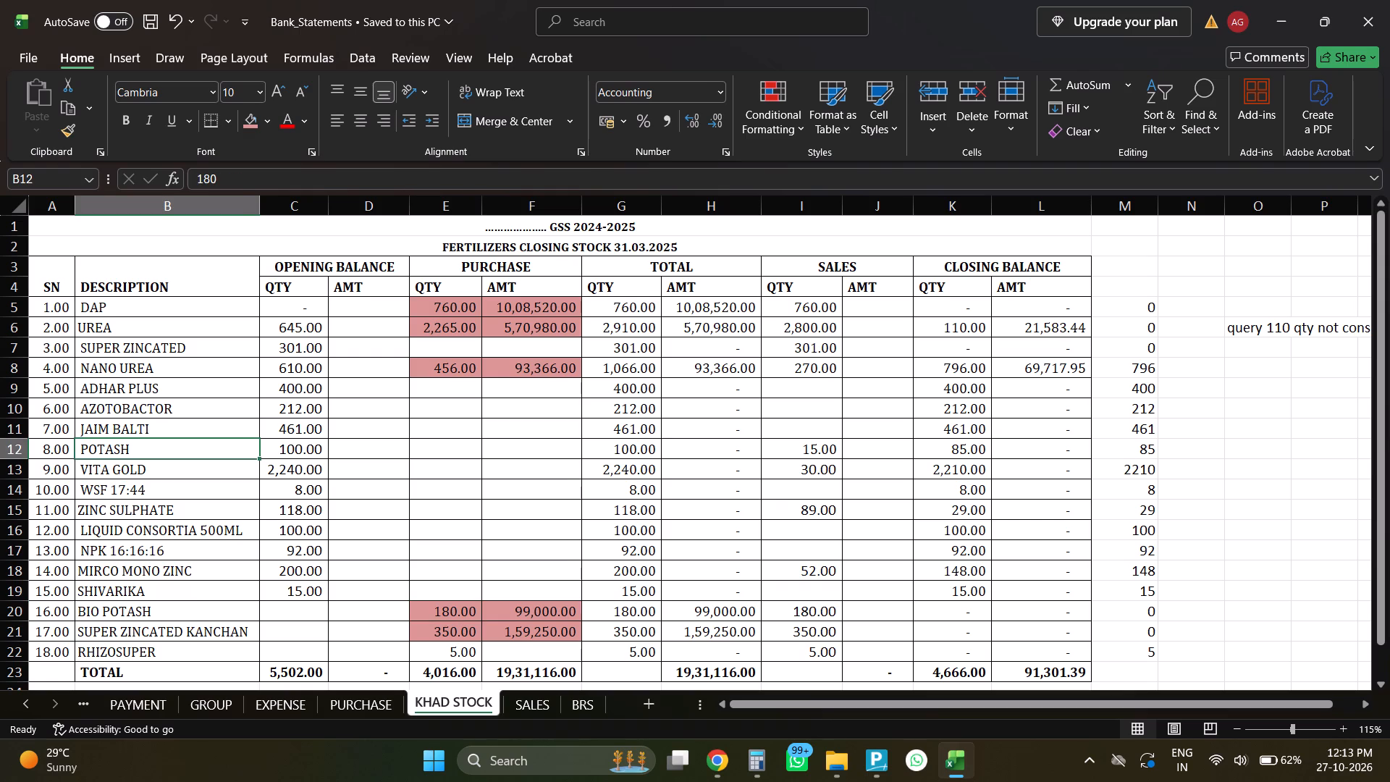
key(Right)
key(Right)
text(180)
key(Return)
key(Up)
key(plus)
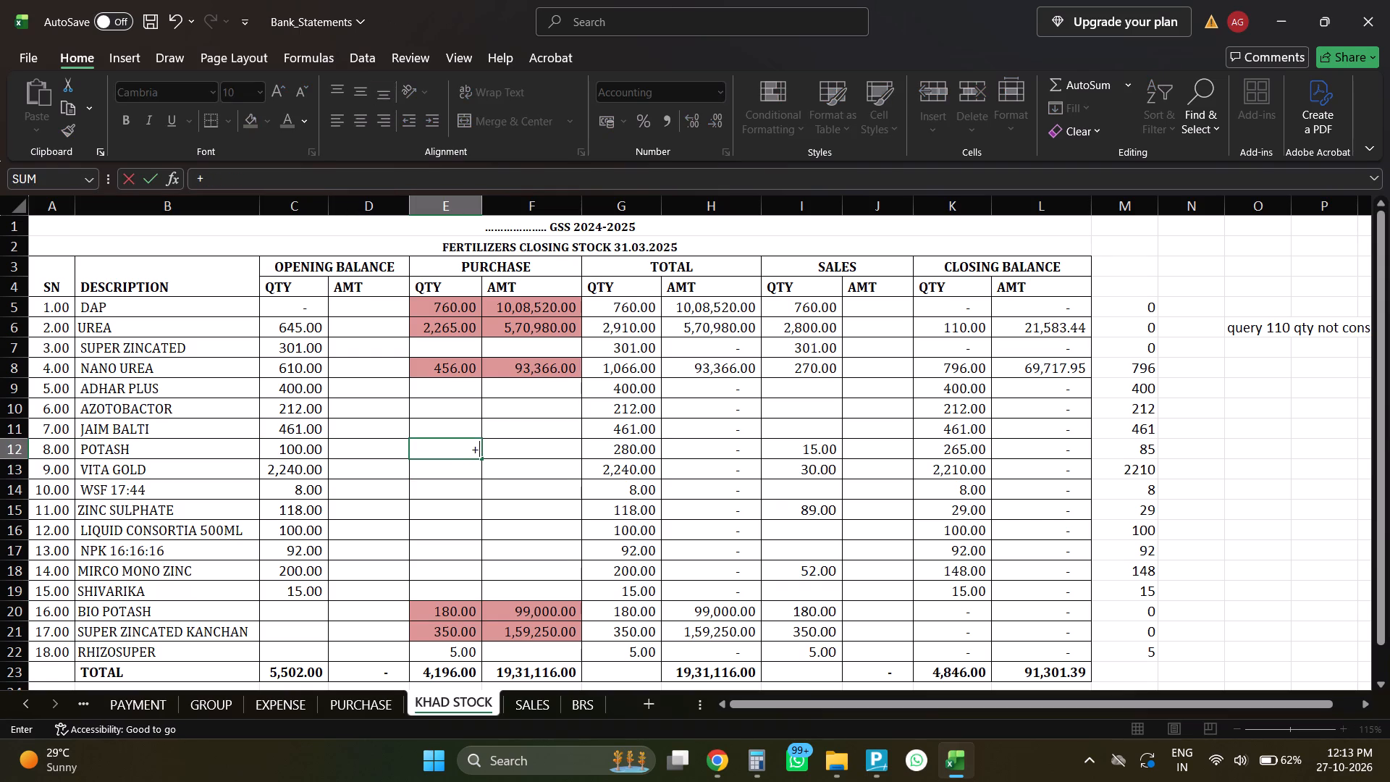
key(Escape)
Link POTASH's purchase amount on KHAD STOCK to the POTASH total value in cell F3 of the PURCHASE sheet.
key(Right)
key(plus)
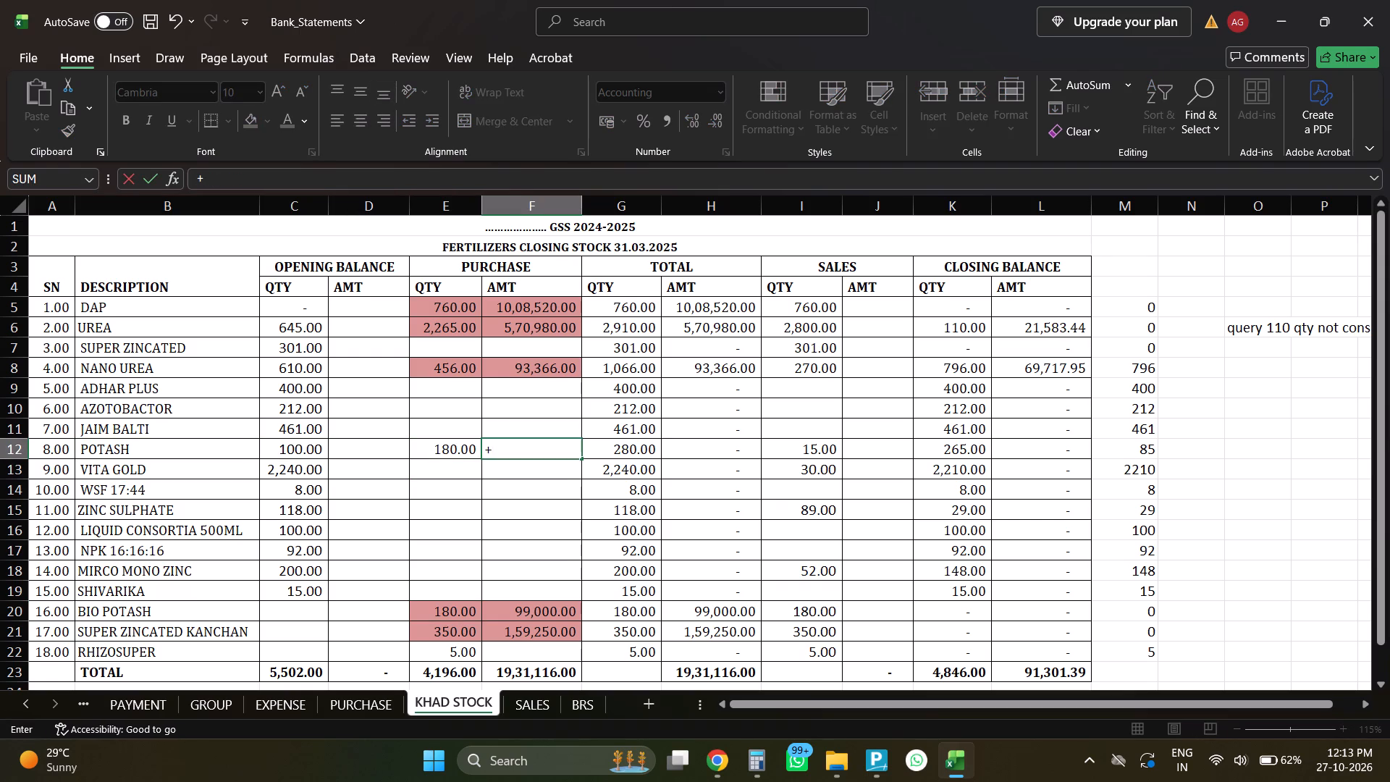
click(349, 702)
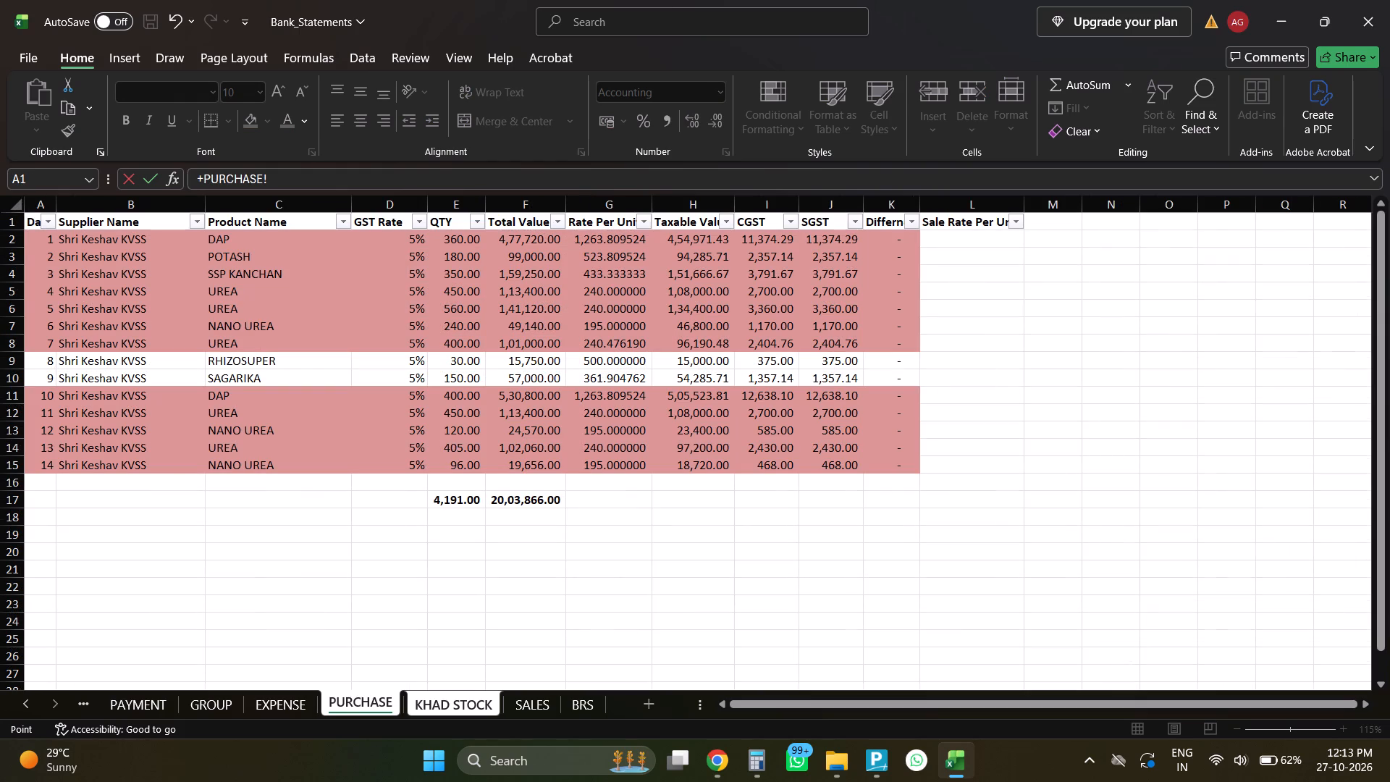
click(521, 255)
key(Return)
key(Up)
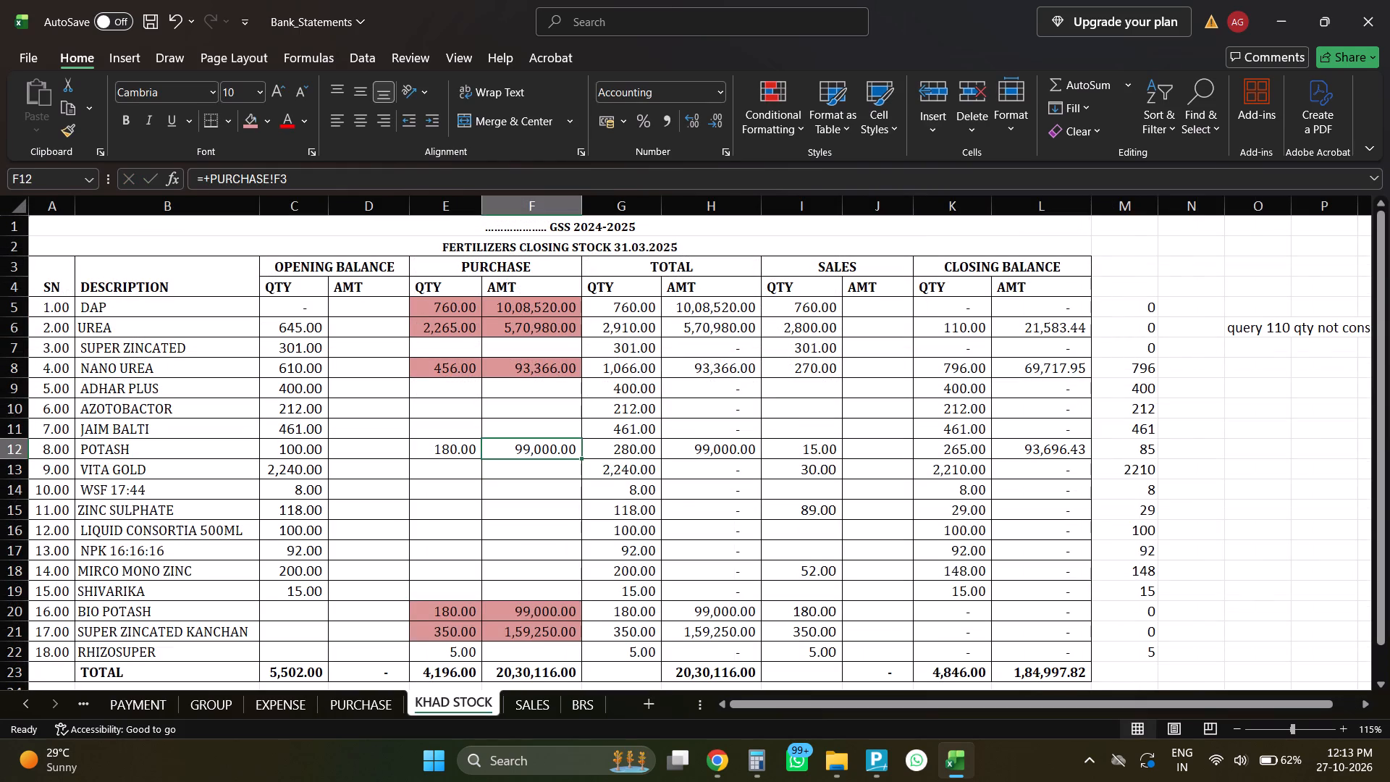
Add BIO POTASH's sales figures to POTASH's sales quantity, making its formula =10+5+157+23.
key(Right)
key(Right)
key(Right)
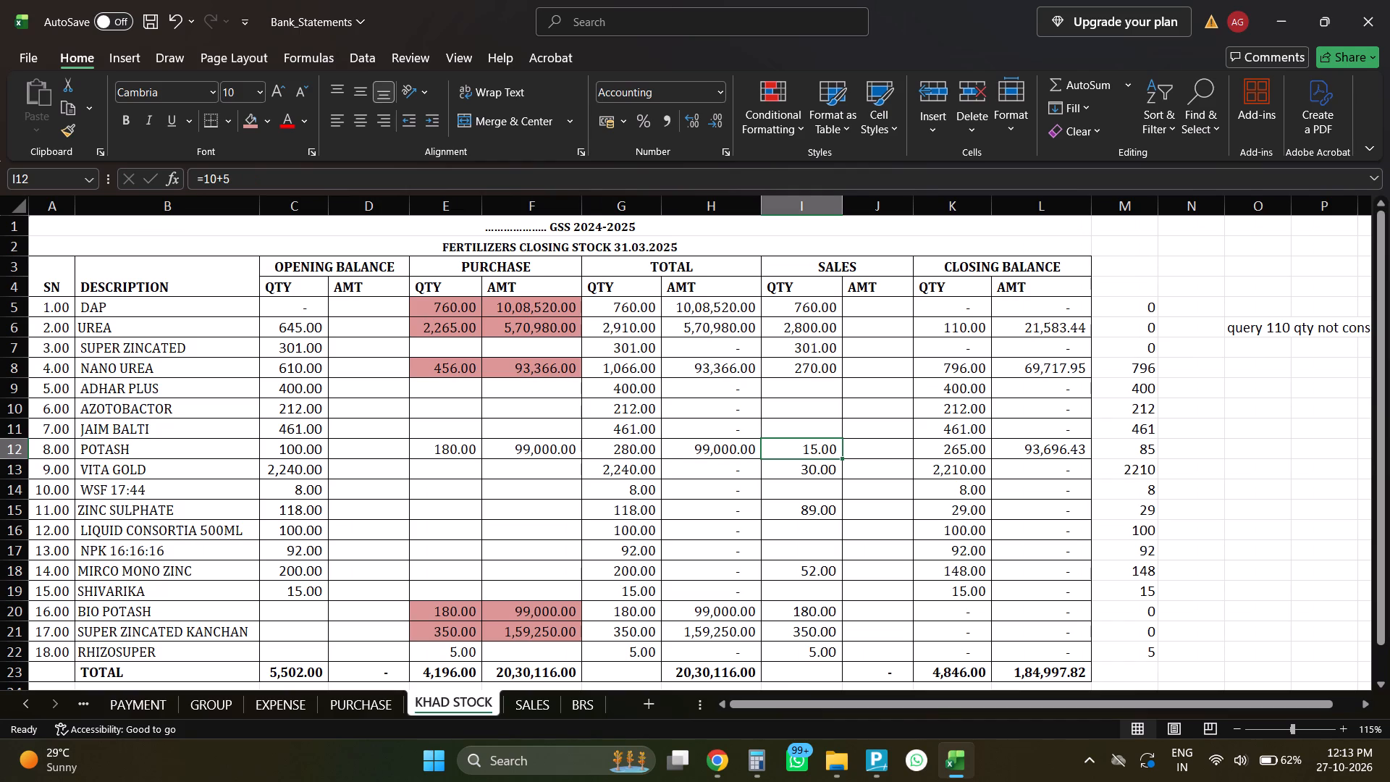
key(Down)
key(Down)
key(Down)
key(Down)
key(Down)
key(Down)
key(Down)
key(Down)
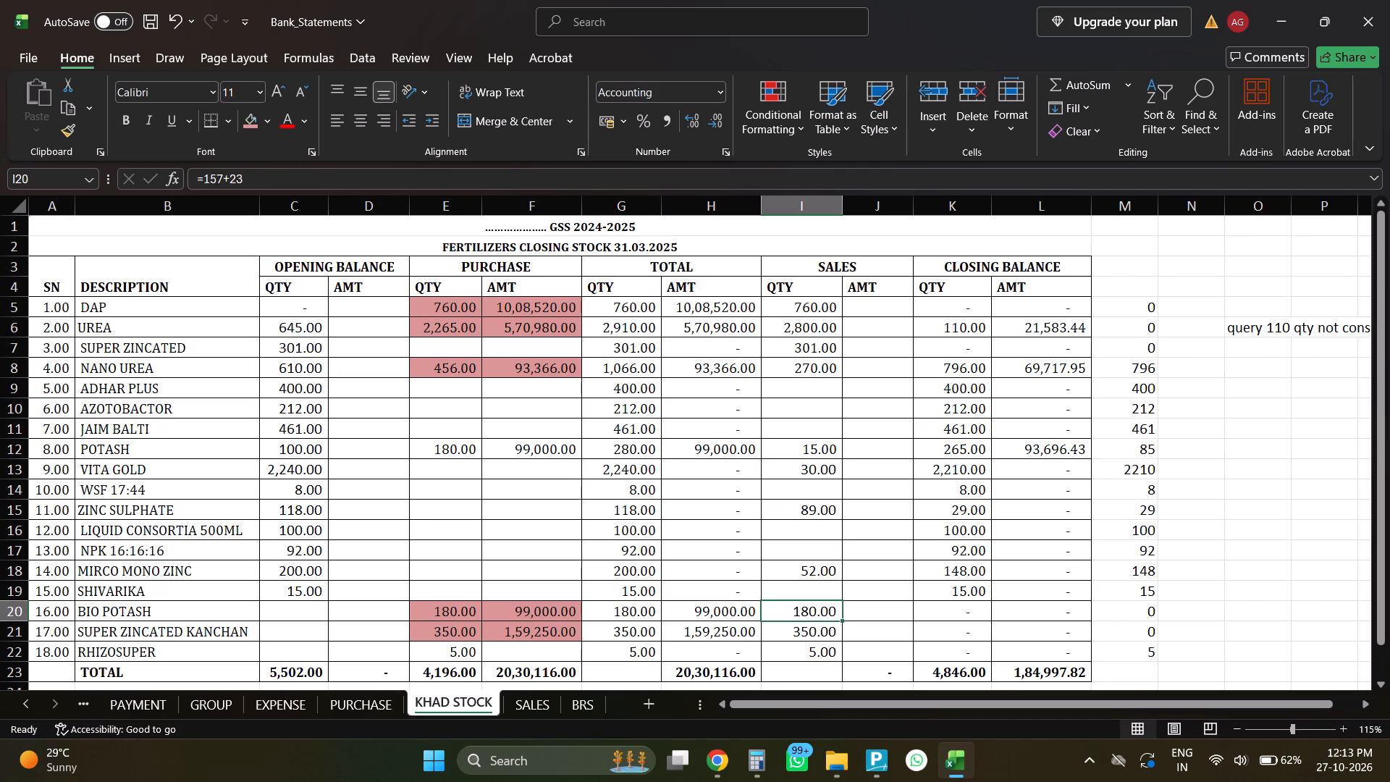
key(Up)
key(Up)
key(Up)
key(Up)
key(Up)
key(Up)
key(Up)
key(Up)
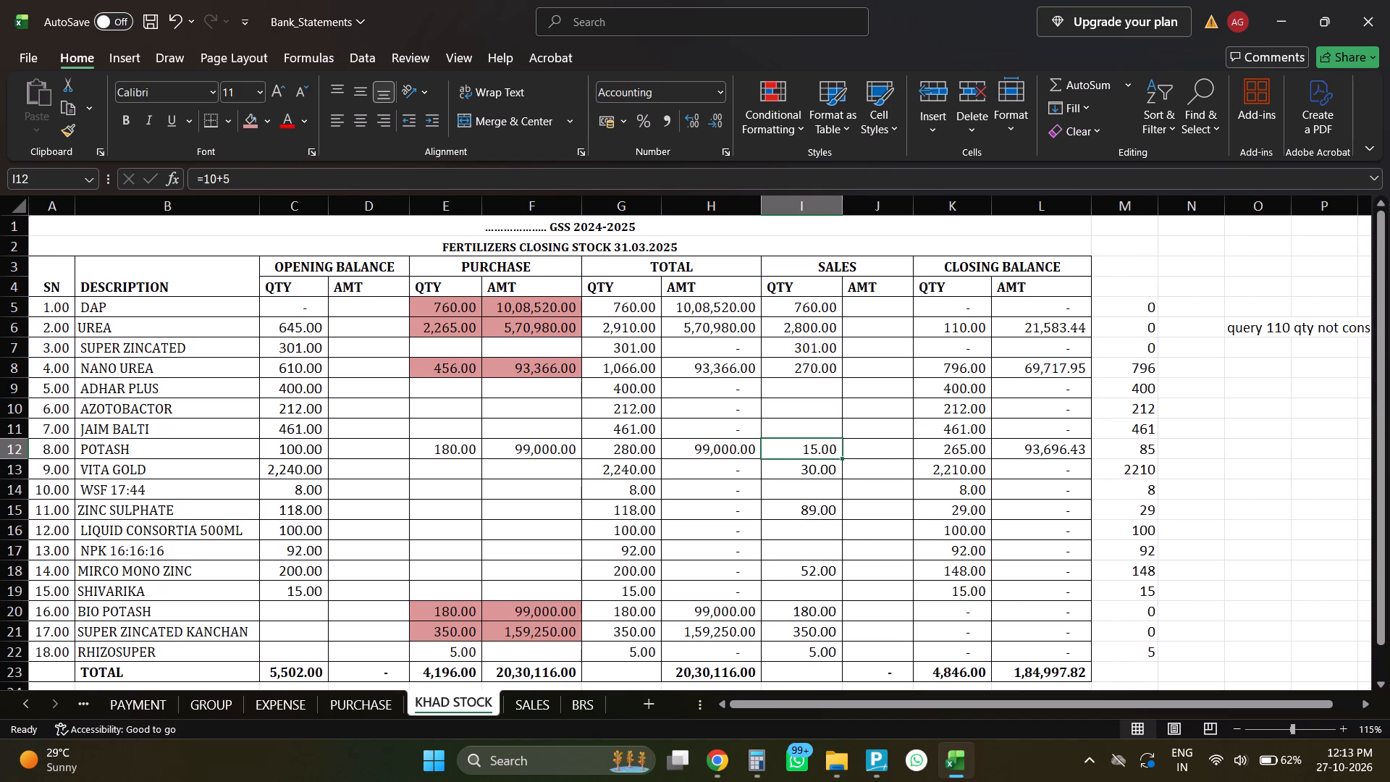
key(F2)
key(plus)
text(157+)
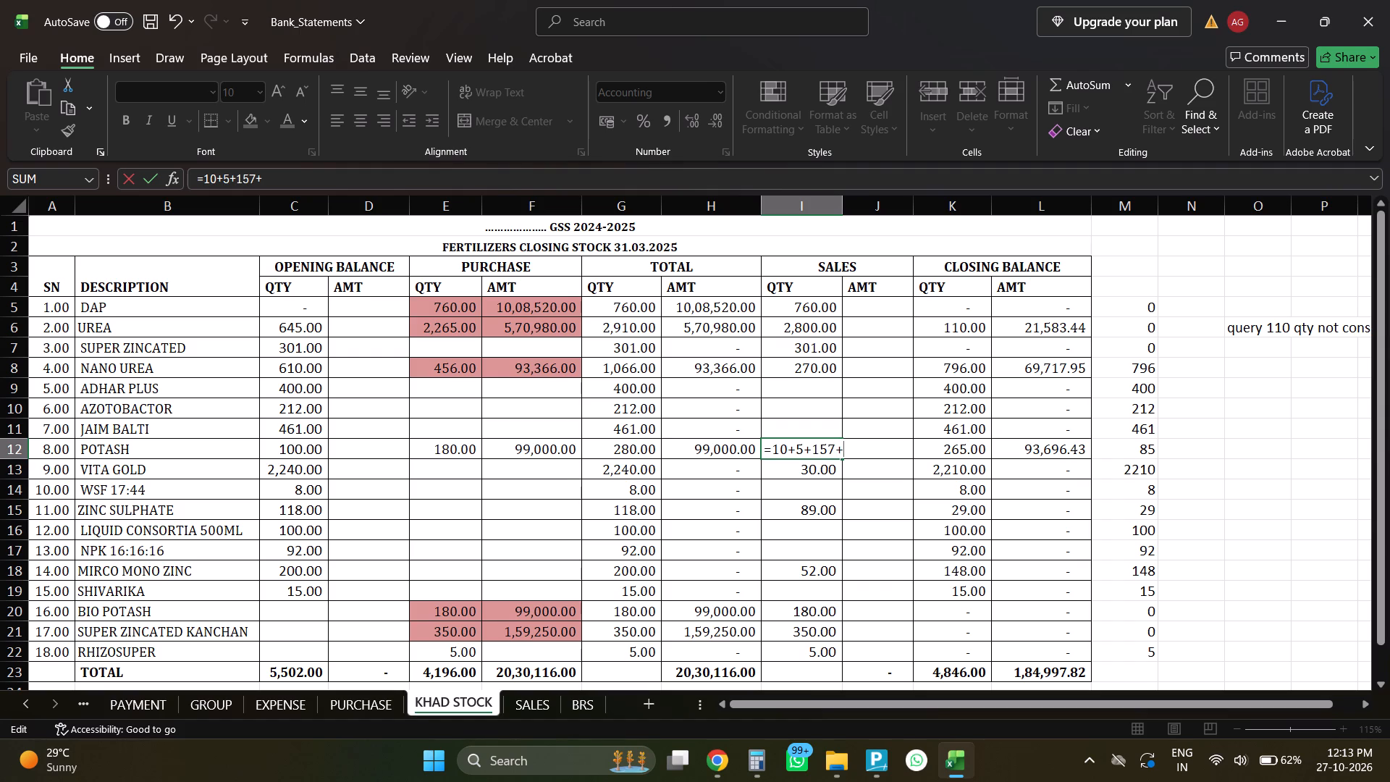
text(23)
key(Return)
key(Up)
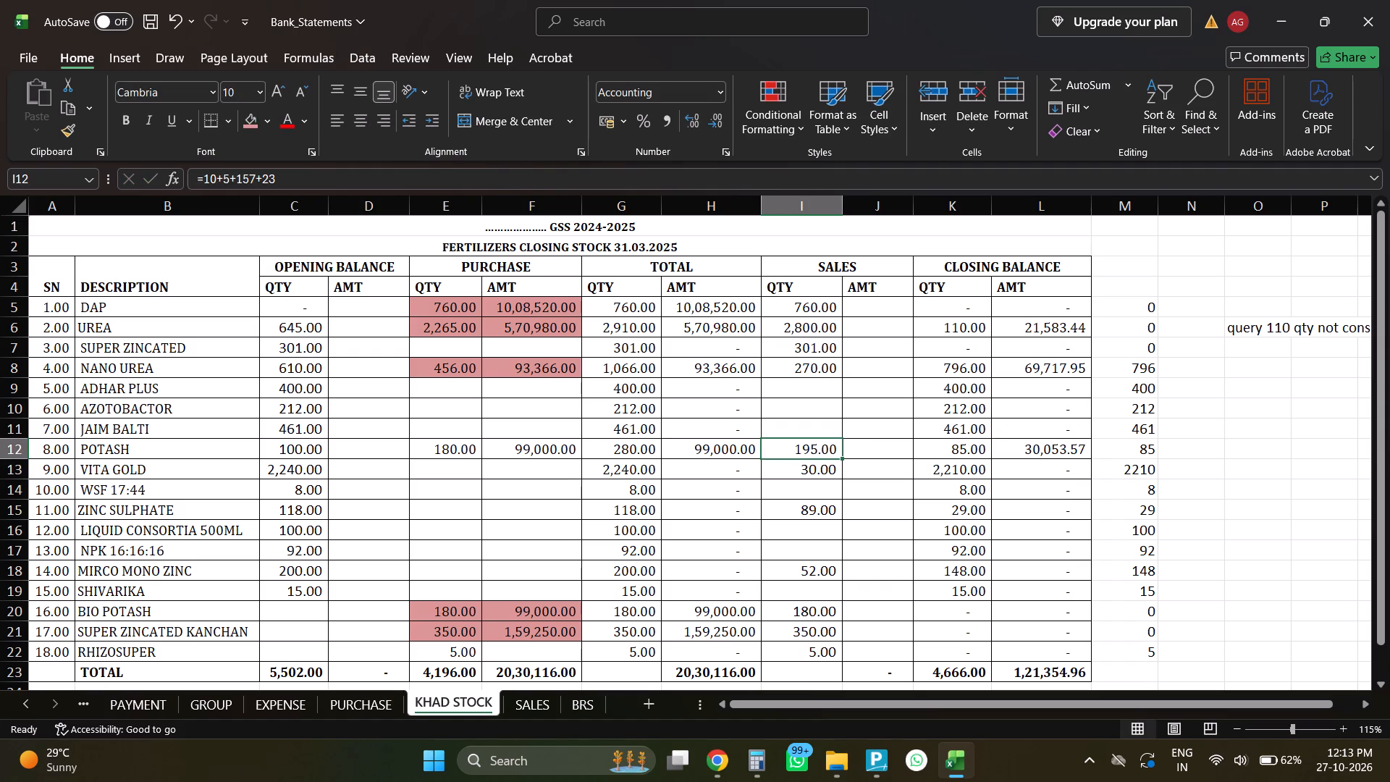
Compare POTASH's sales quantity formula with BIO POTASH's.
key(Down)
key(Down)
key(Down)
key(Down)
key(Down)
key(Down)
key(Down)
key(Down)
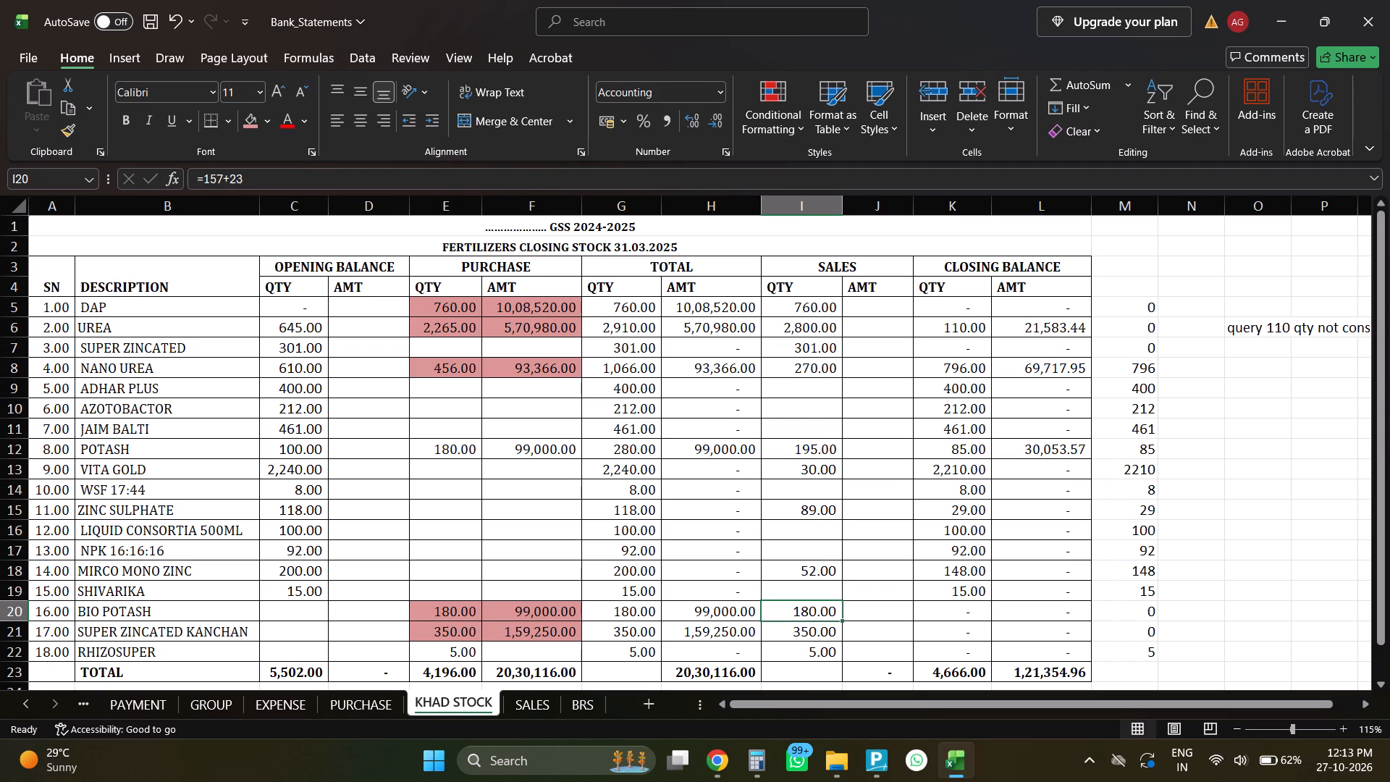
key(Up)
key(Up)
key(Up)
key(Up)
key(Up)
key(Up)
key(Up)
key(Up)
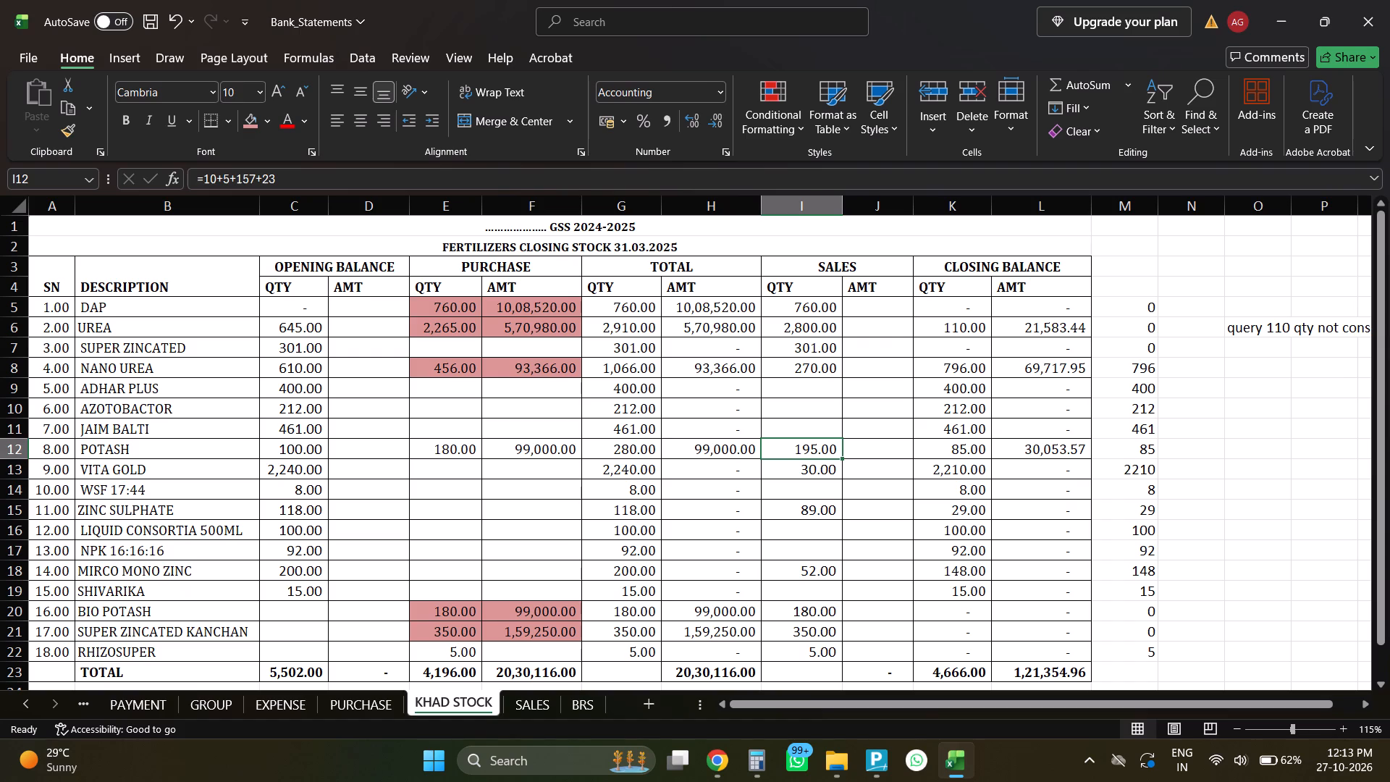
key(Down)
key(Down)
key(Down)
key(Down)
key(Down)
key(Down)
key(Down)
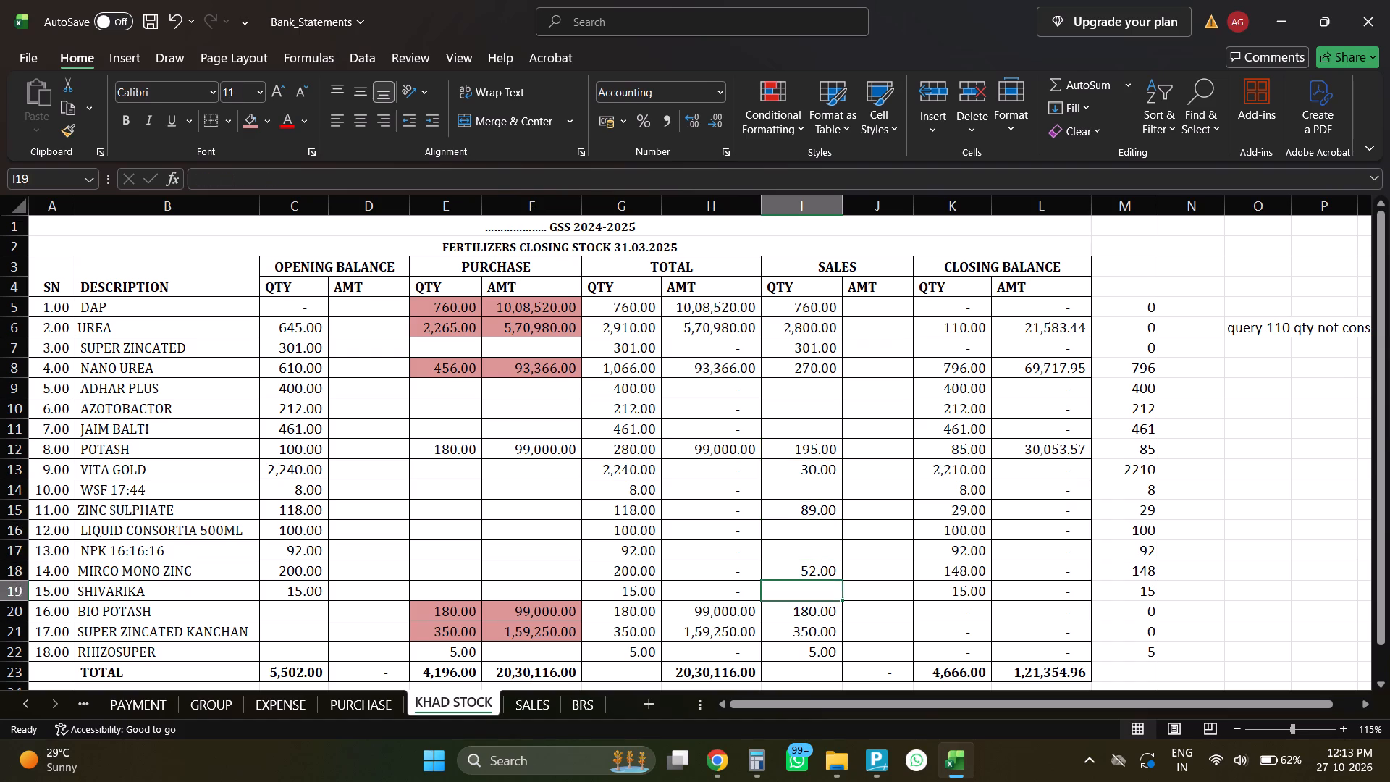
key(Down)
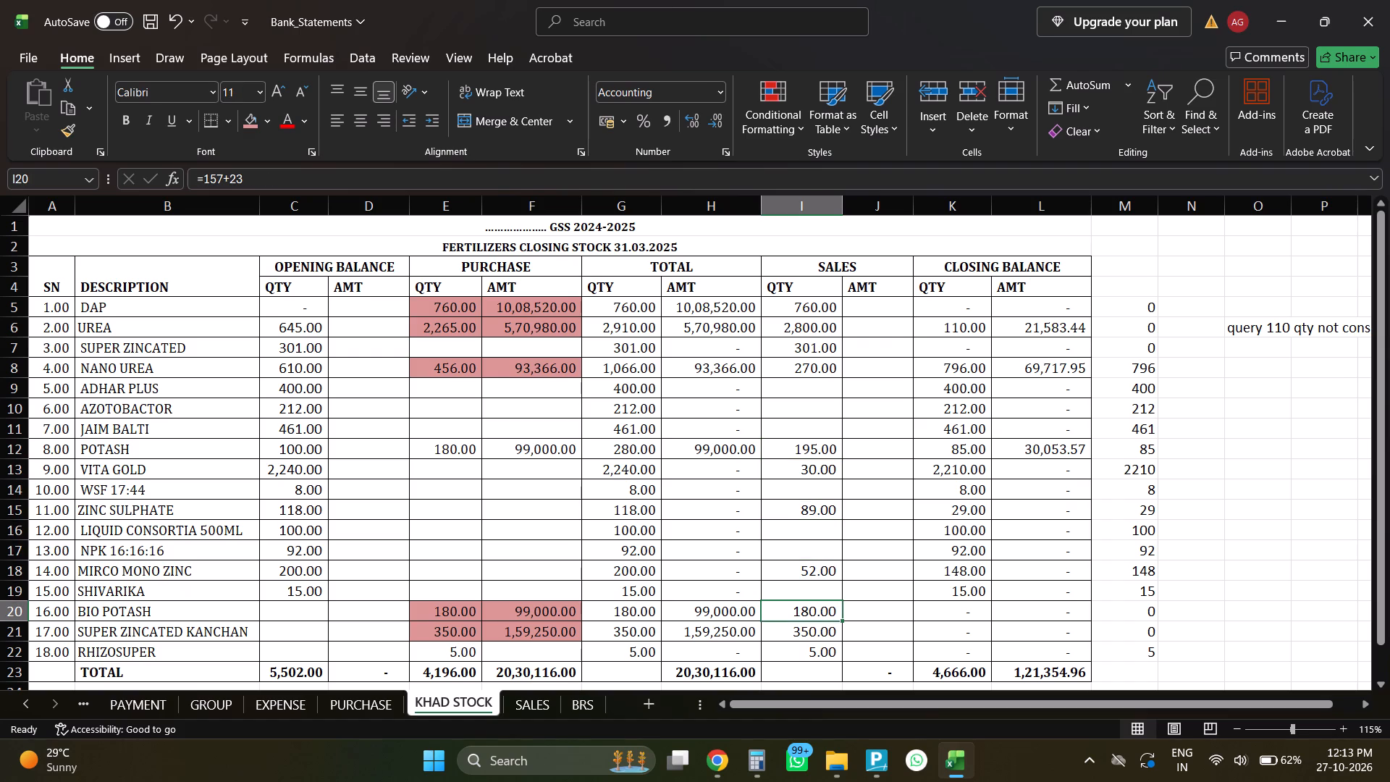
Change POTASH's check quantity in column M to the formula +85+0.
click(814, 446)
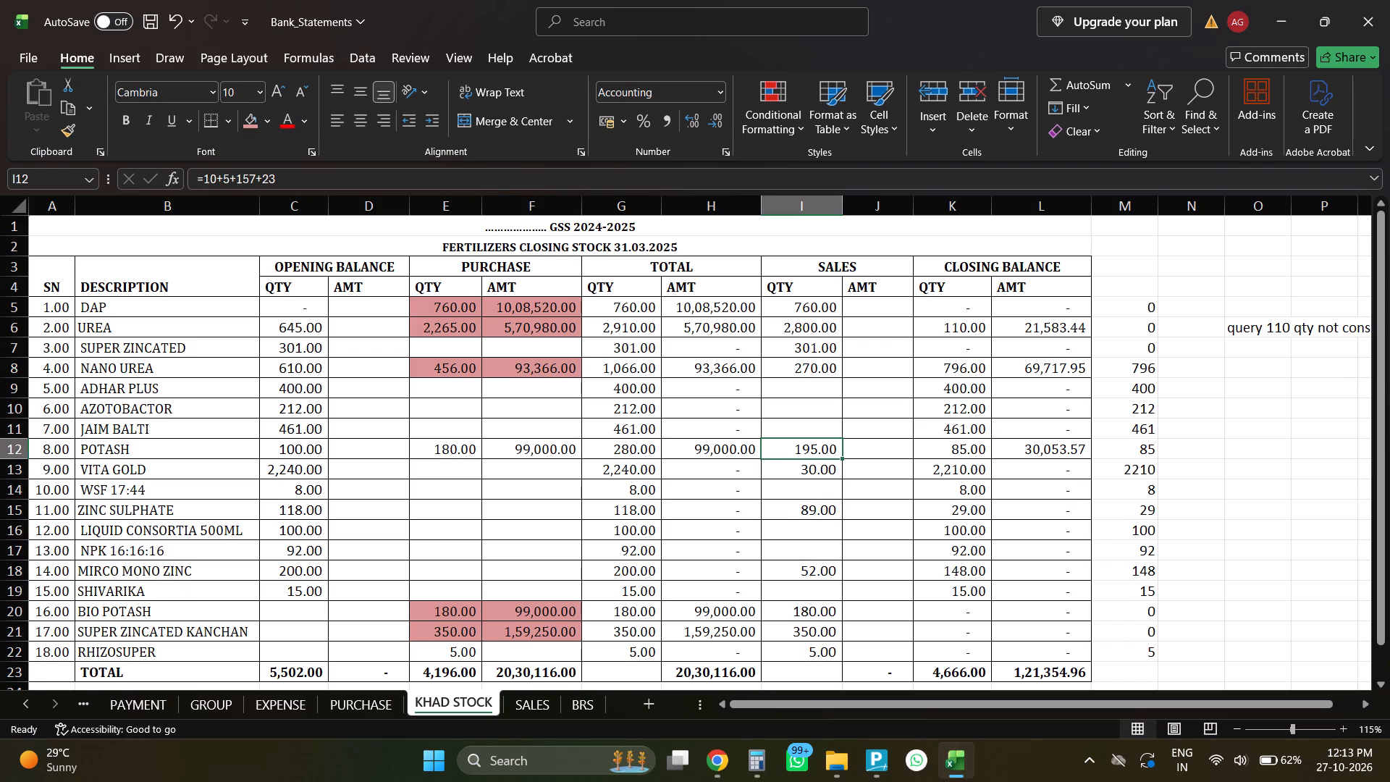
key(Right)
key(Right)
key(Right)
key(Right)
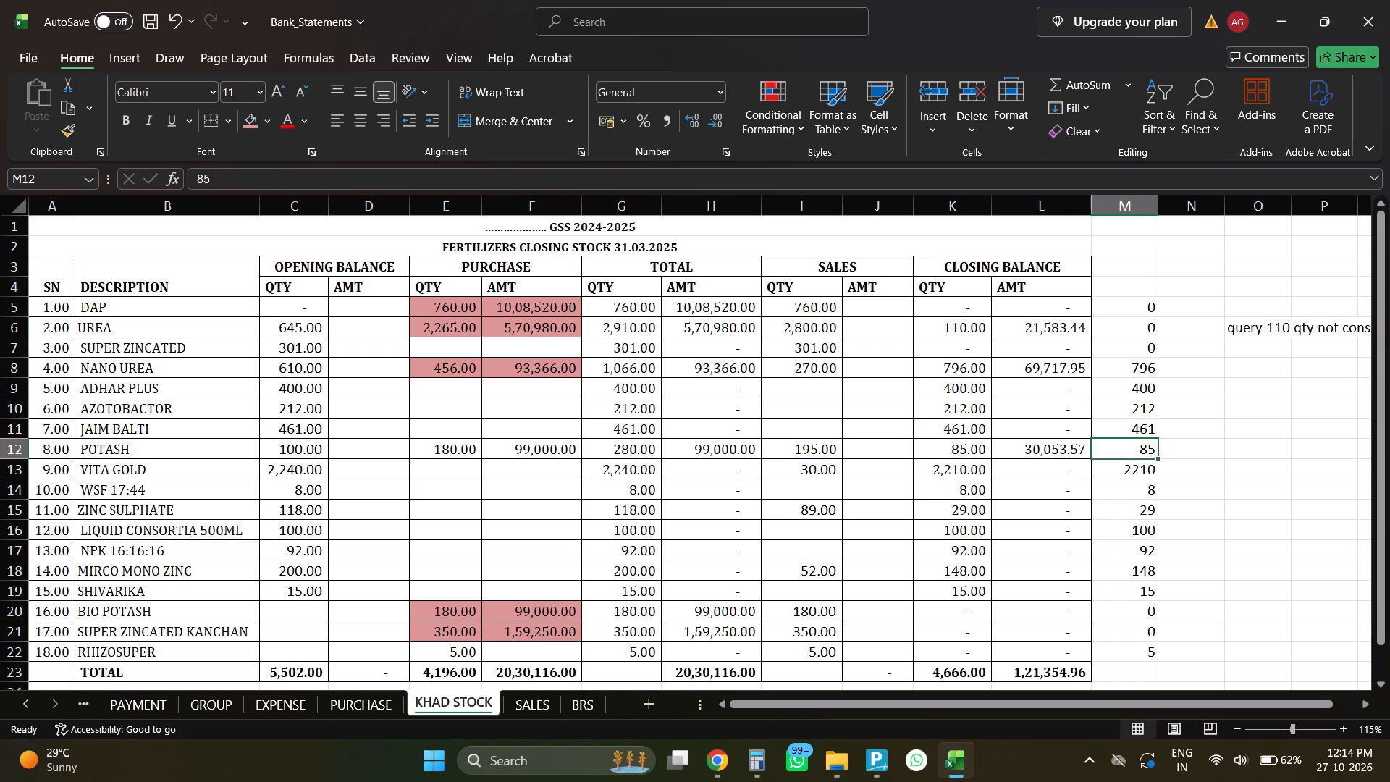
key(F2)
text(+0)
key(Left)
key(Left)
key(Left)
key(Left)
key(plus)
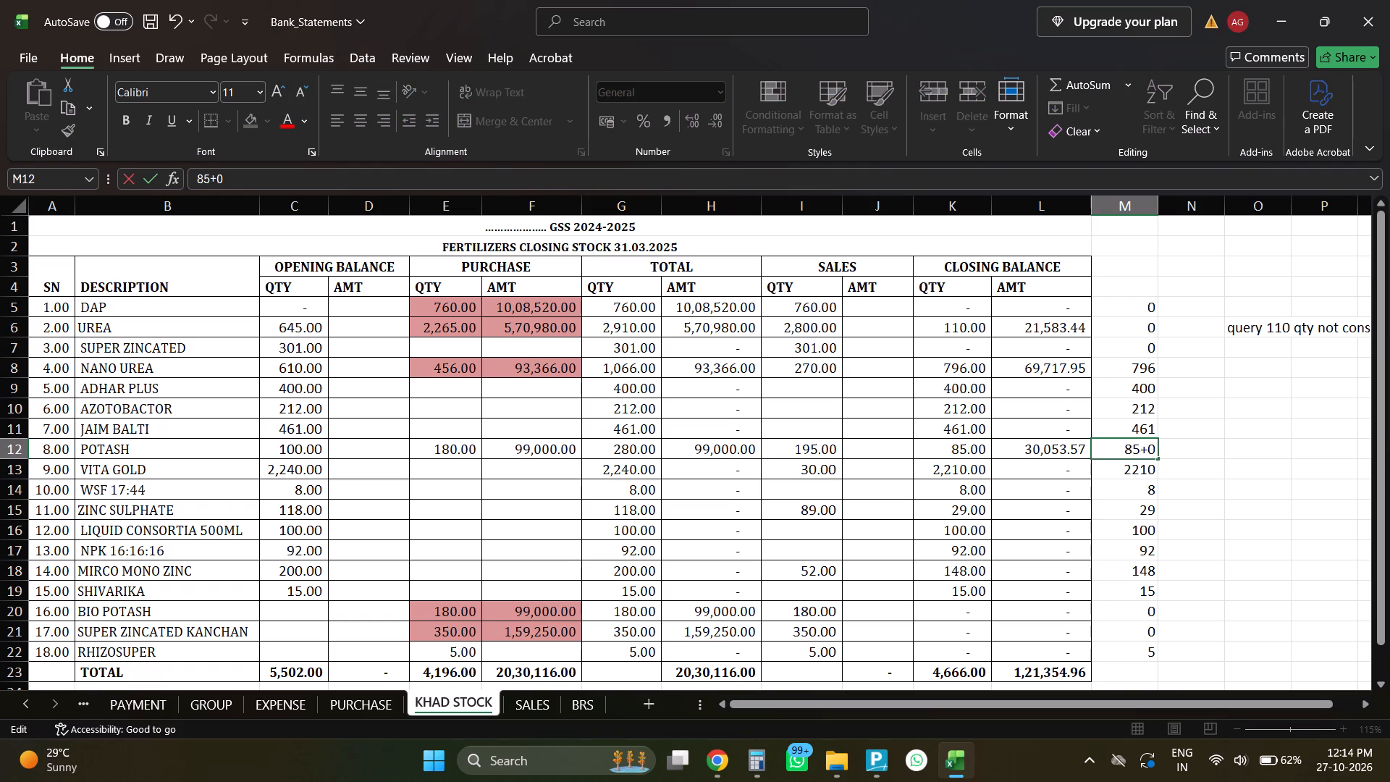
key(Return)
key(Up)
key(Down)
key(Down)
key(Down)
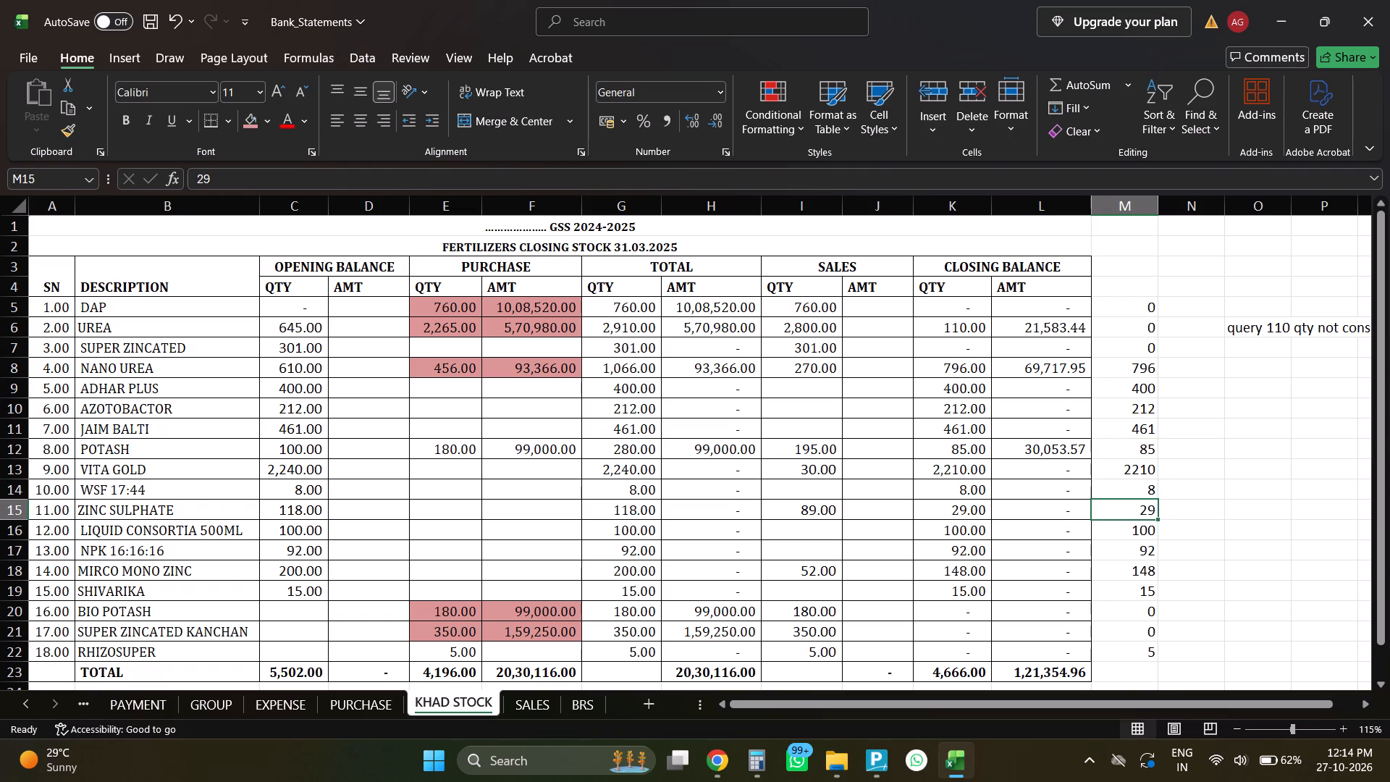
Delete the entire BIO POTASH row from KHAD STOCK.
key(Up)
key(Up)
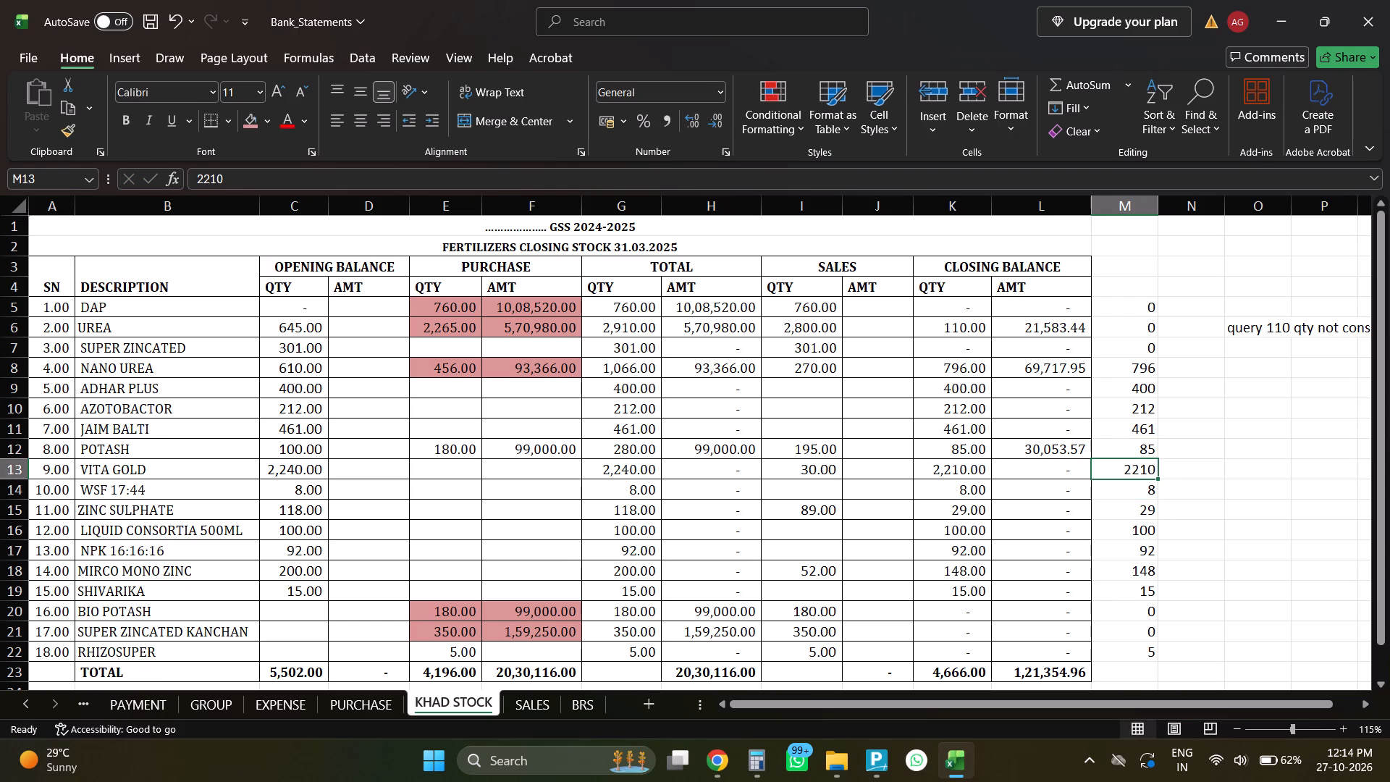
key(Up)
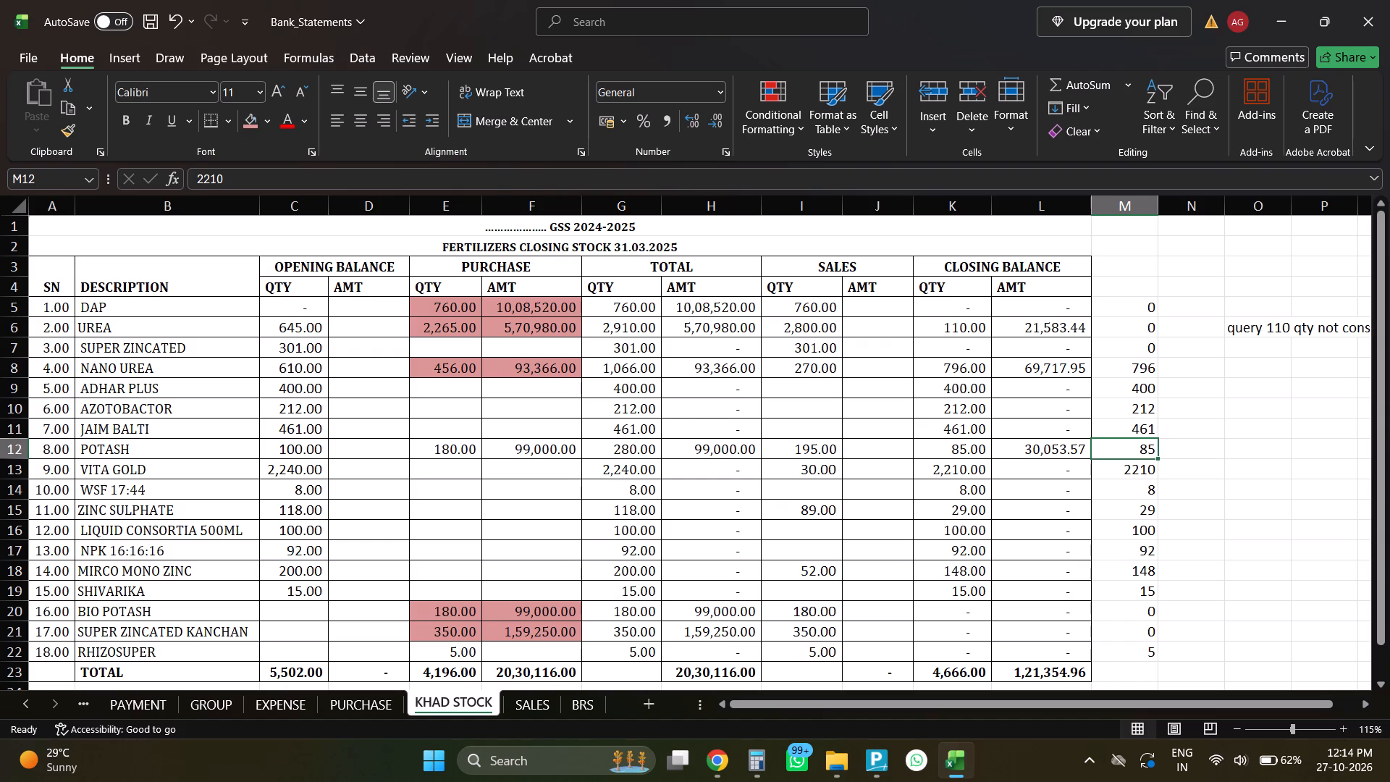
key(Down)
key(Down)
key(Down)
key(Down)
key(Down)
key(Down)
key(Down)
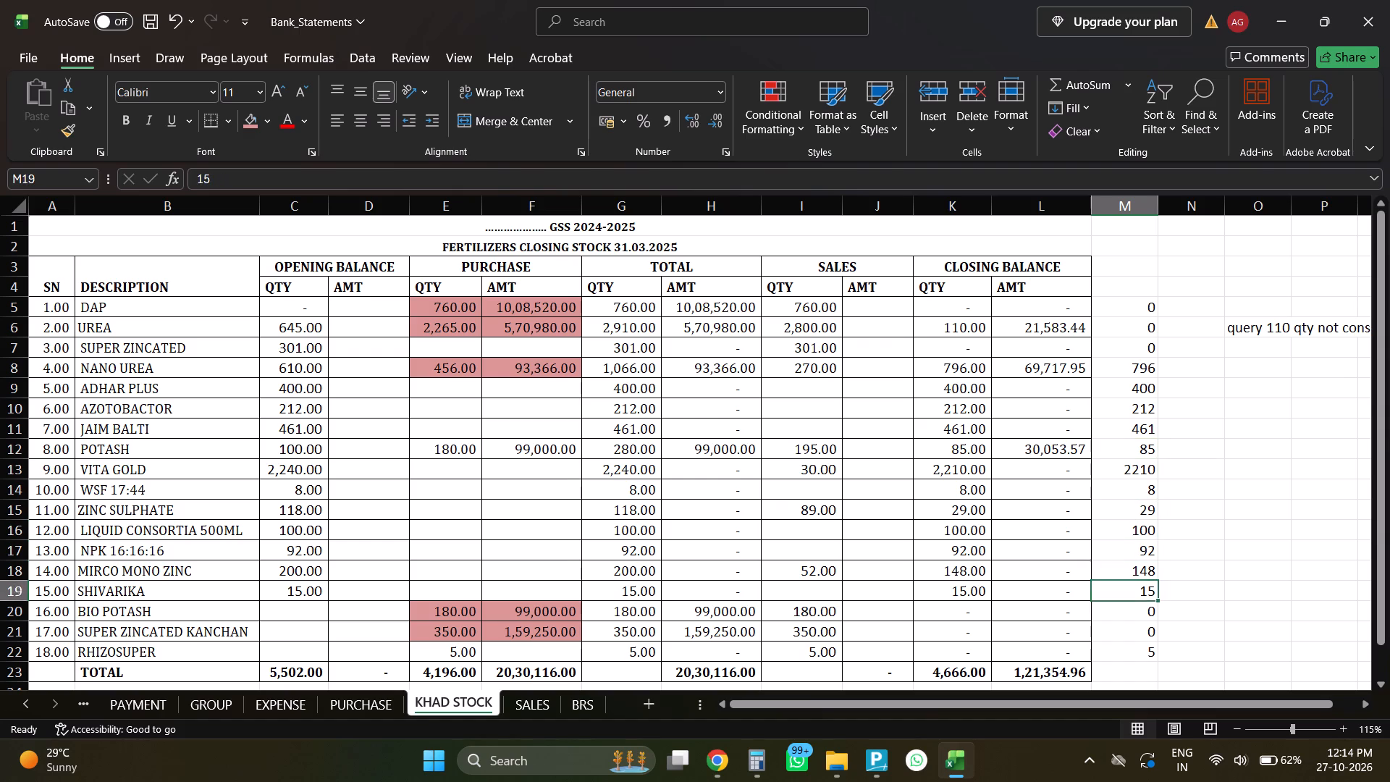
key(Down)
key(Down)
key(Left)
key(Left)
key(Left)
key(Left)
key(Left)
key(Left)
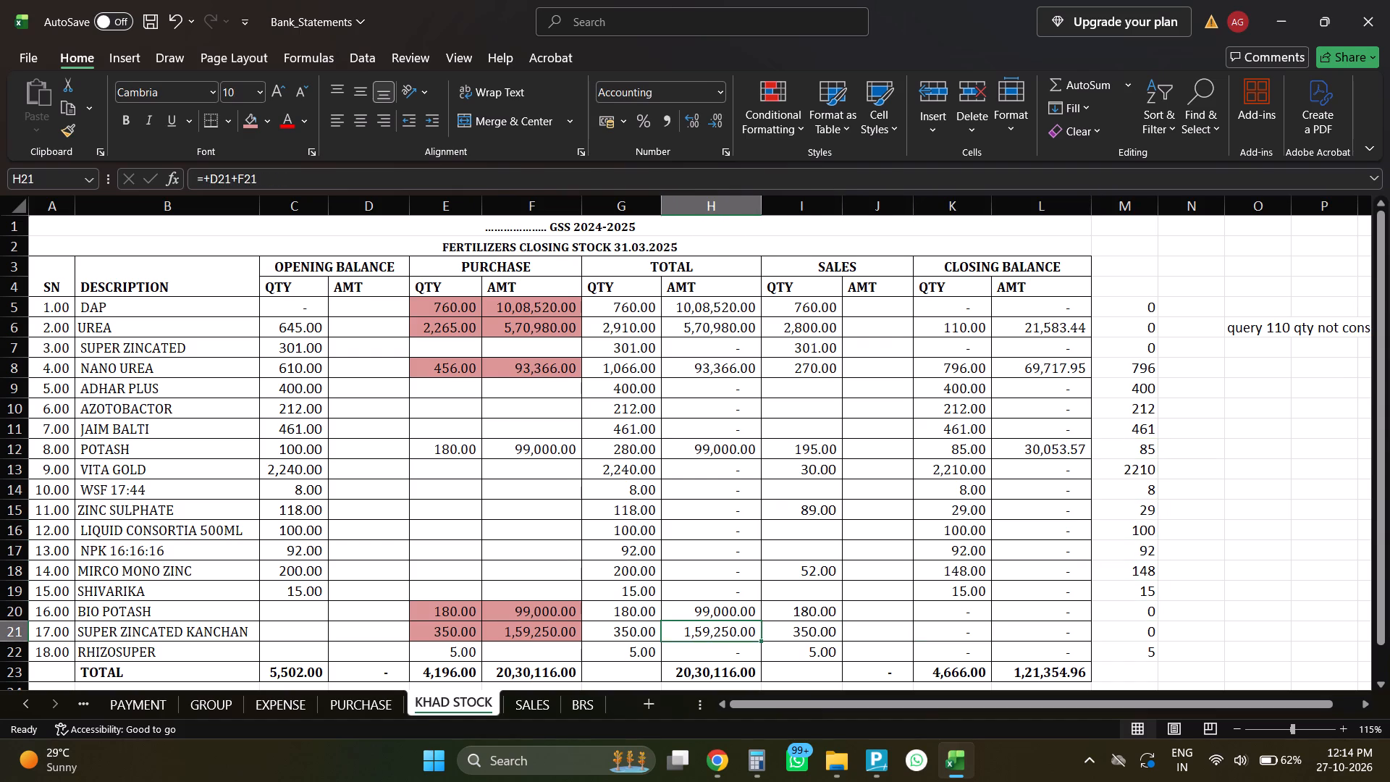
key(Left)
key(Left)
key(Left)
key(Left)
key(Up)
key(Up)
key(Down)
key(Left)
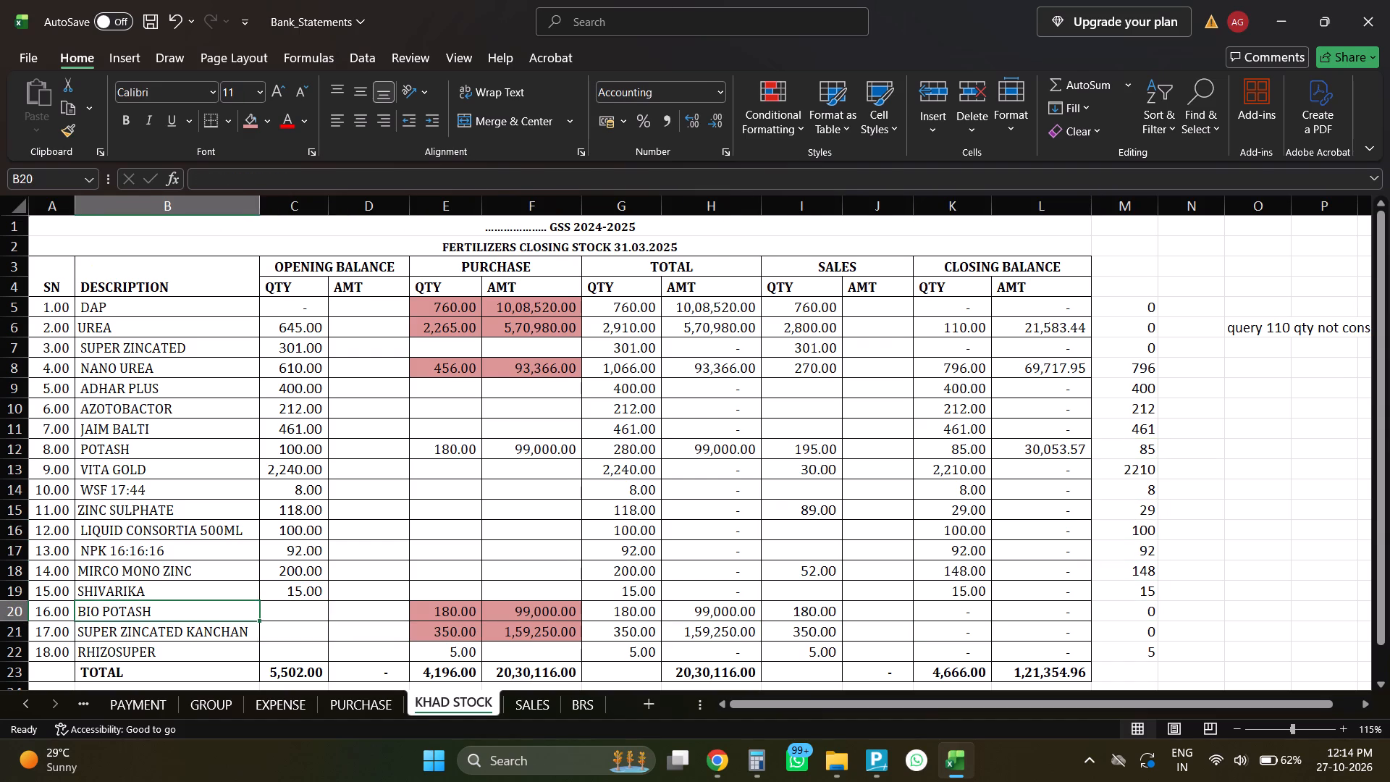
key(shift+space)
key(ctrl+minus)
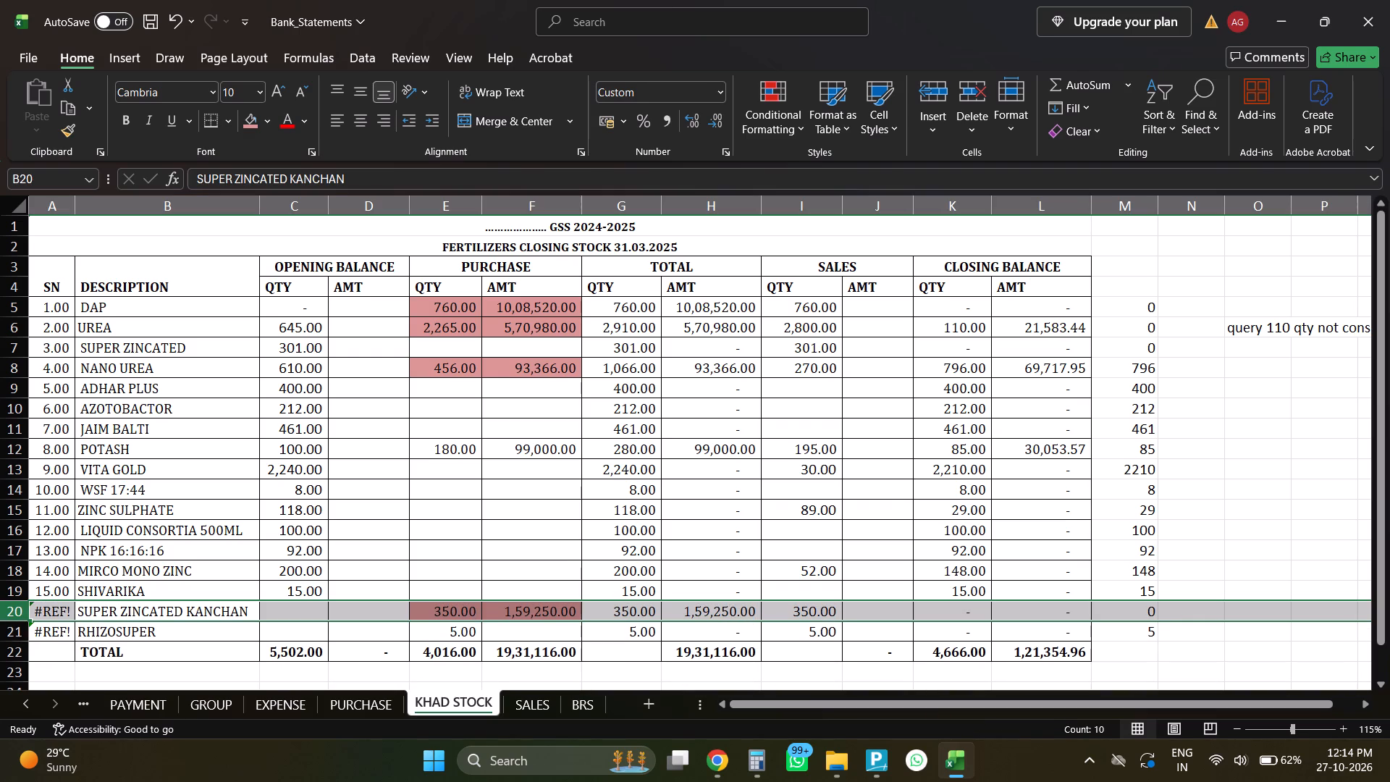
Enter 350 as SUPER ZINCATED's purchase quantity in cell E7.
click(441, 349)
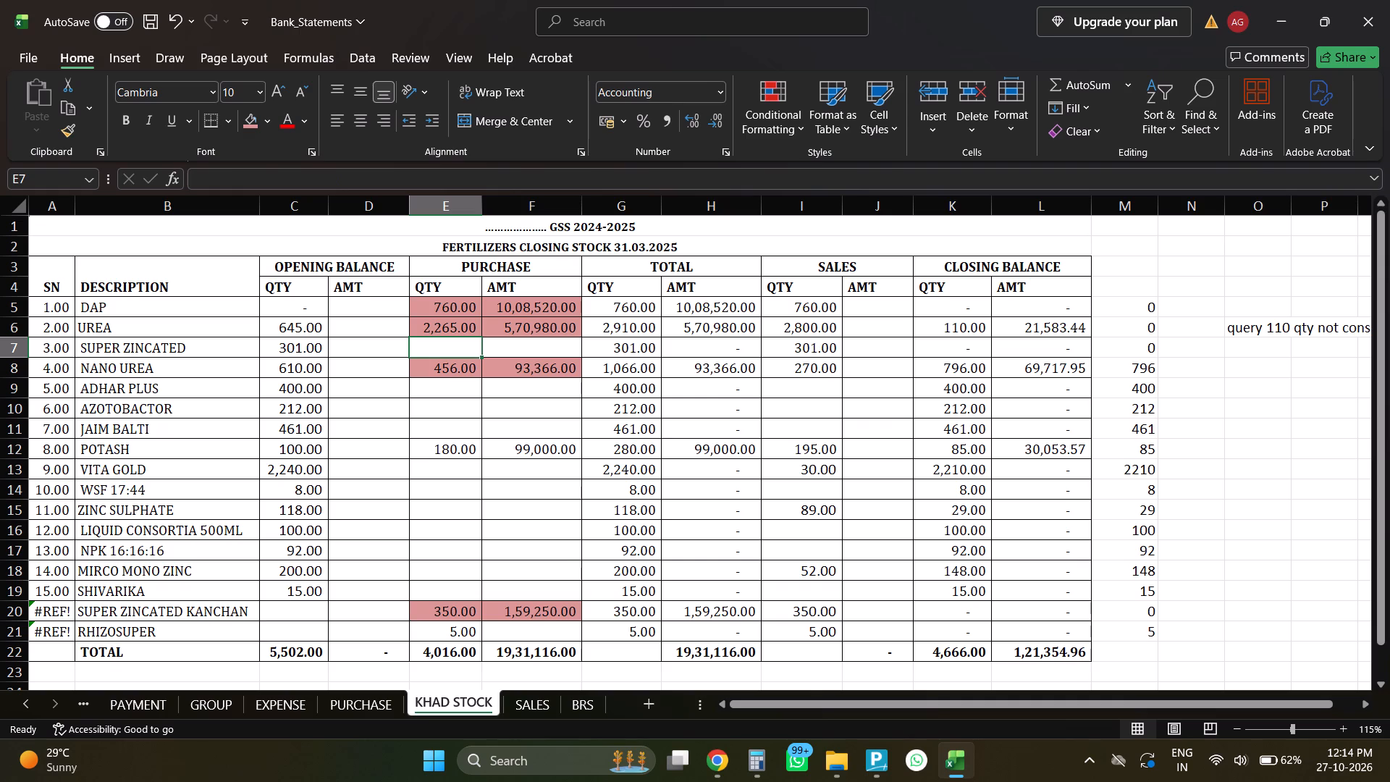
text(350)
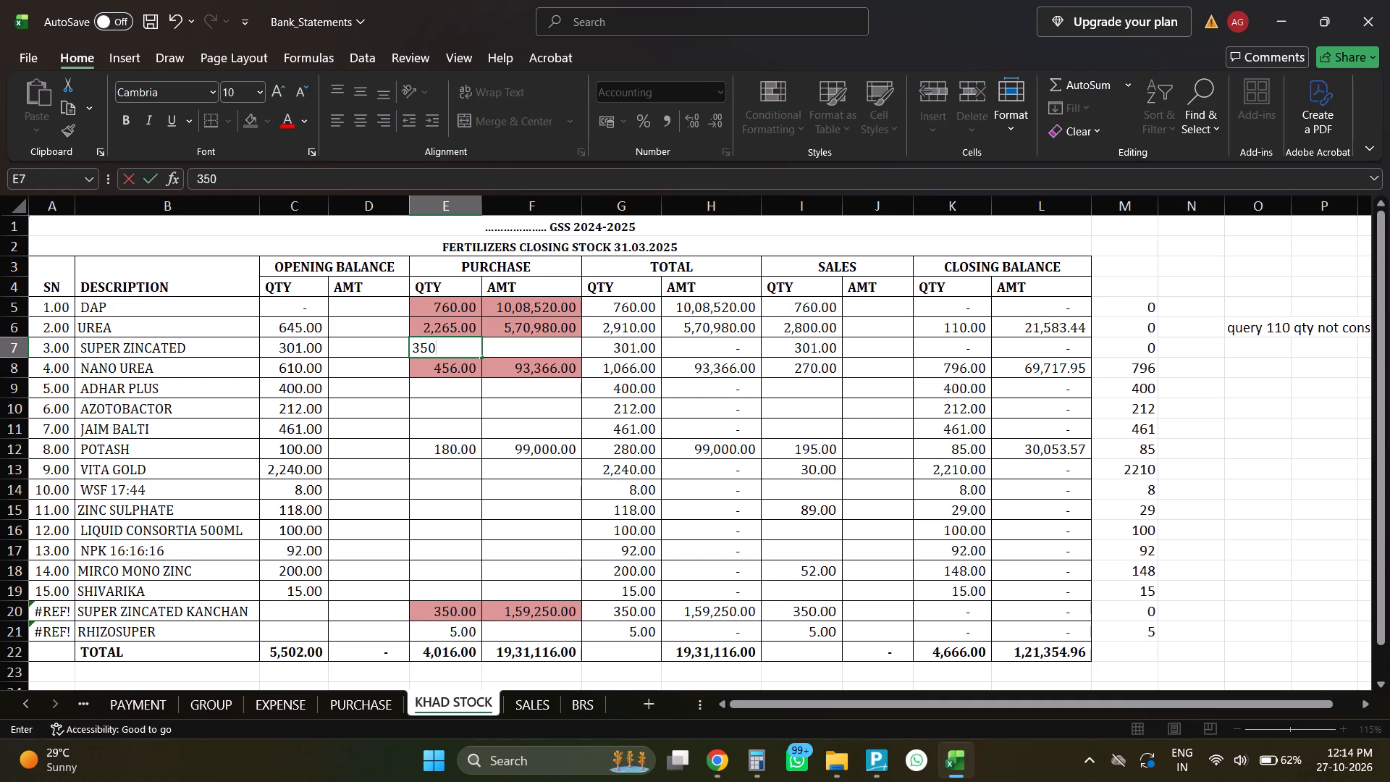
key(Return)
key(Up)
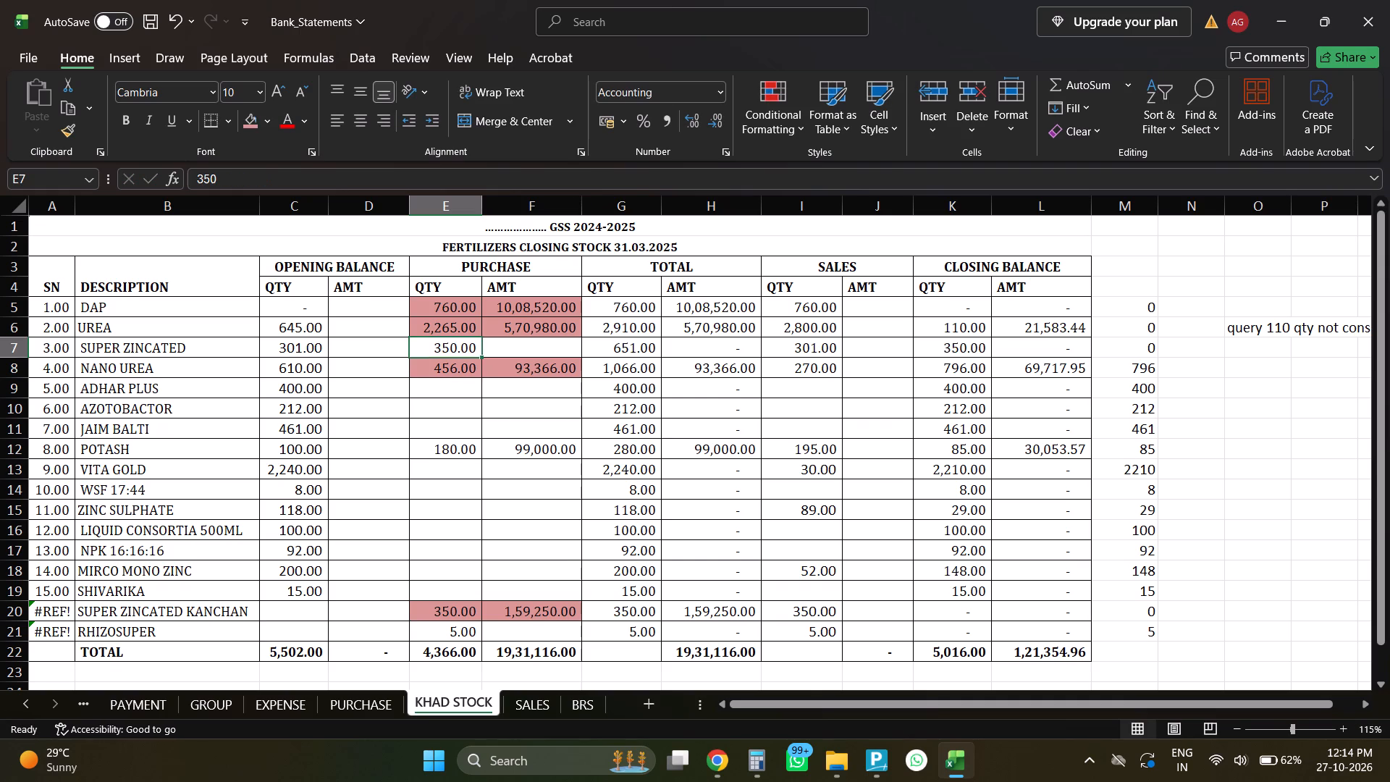
Link SUPER ZINCATED's purchase amount in F7 to the SSP KANCHAN total value in cell F4 of the PURCHASE sheet.
key(Right)
key(plus)
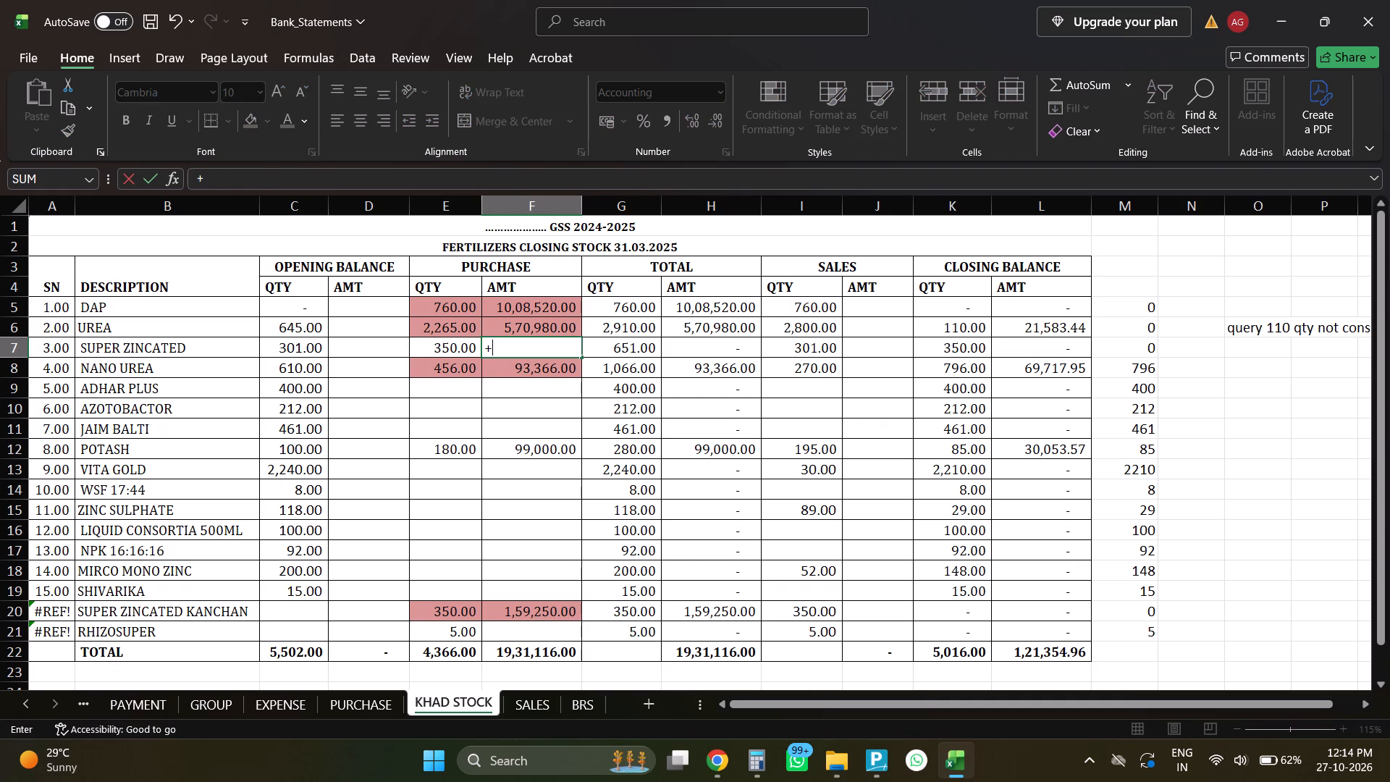
key(Escape)
click(455, 611)
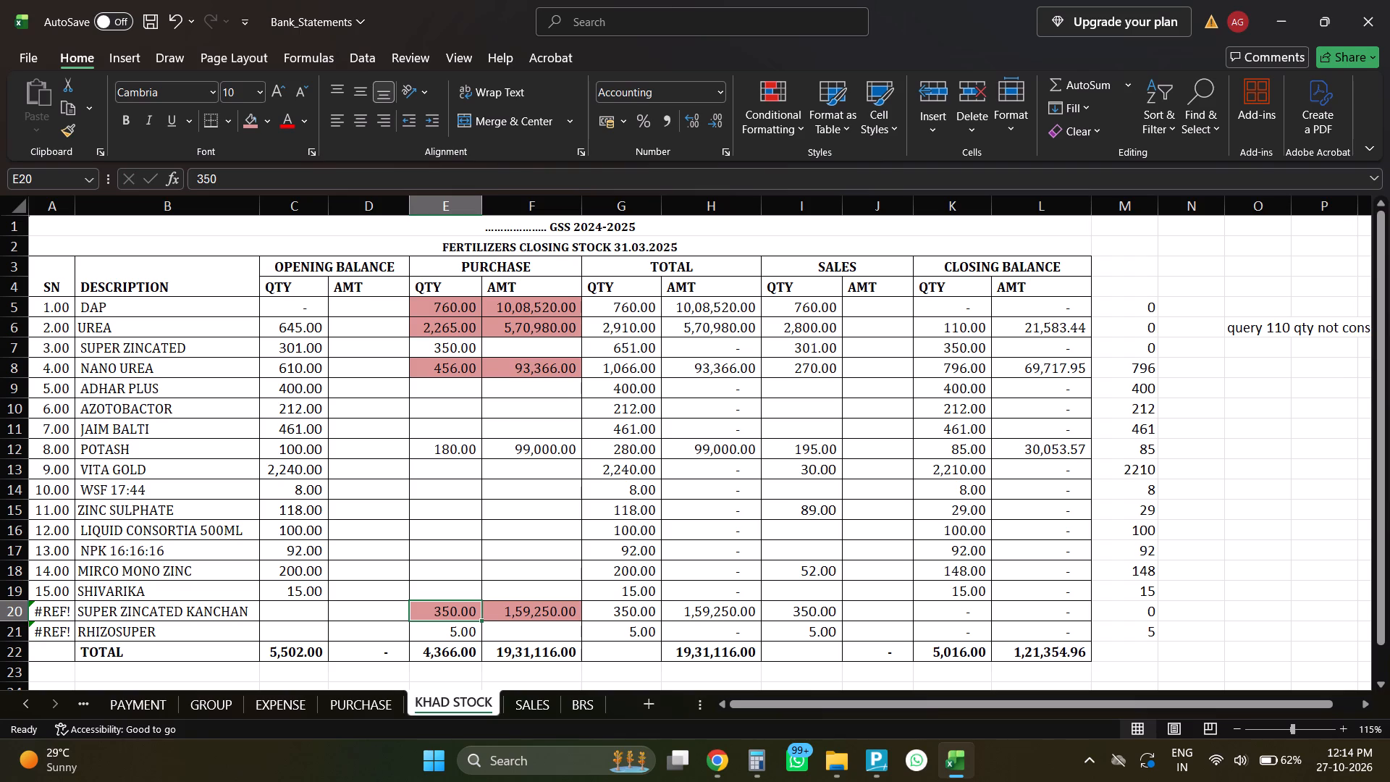
click(550, 351)
key(plus)
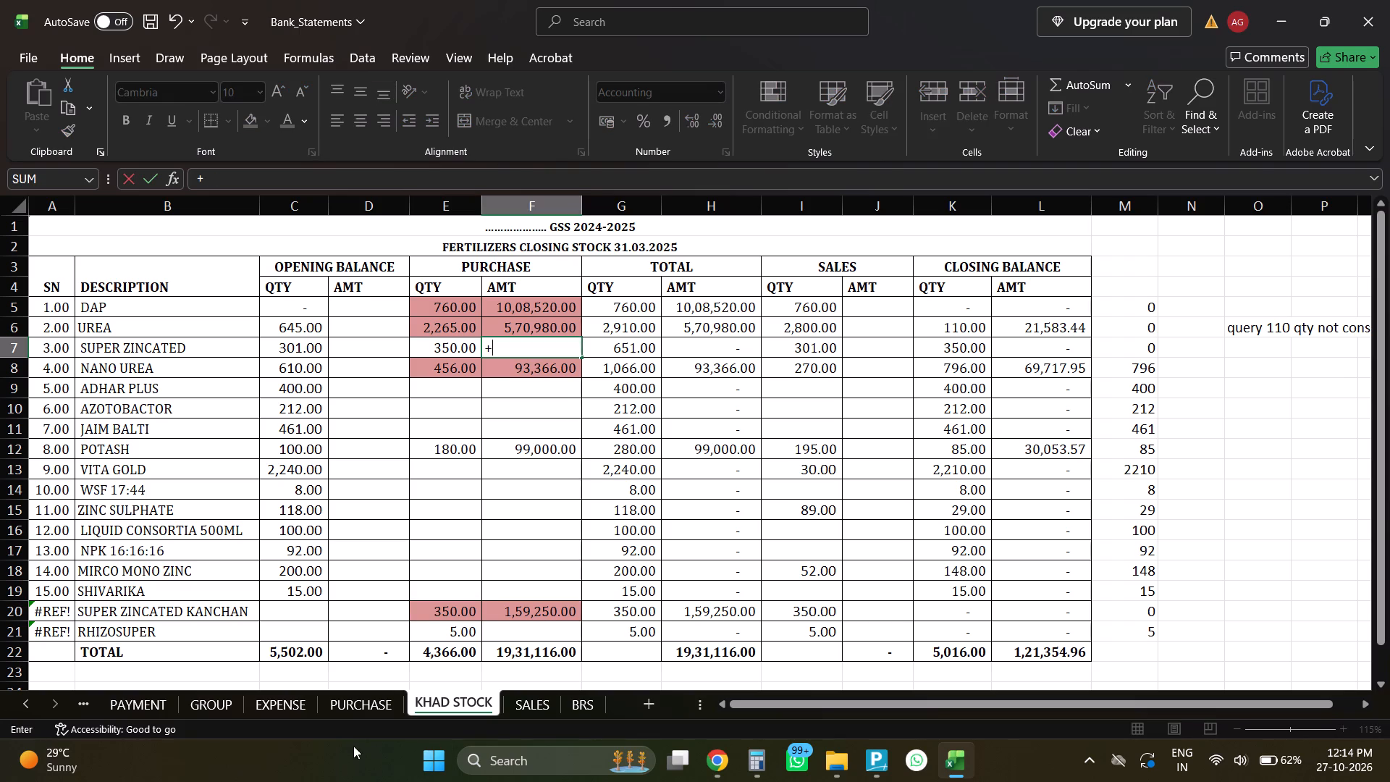
click(342, 704)
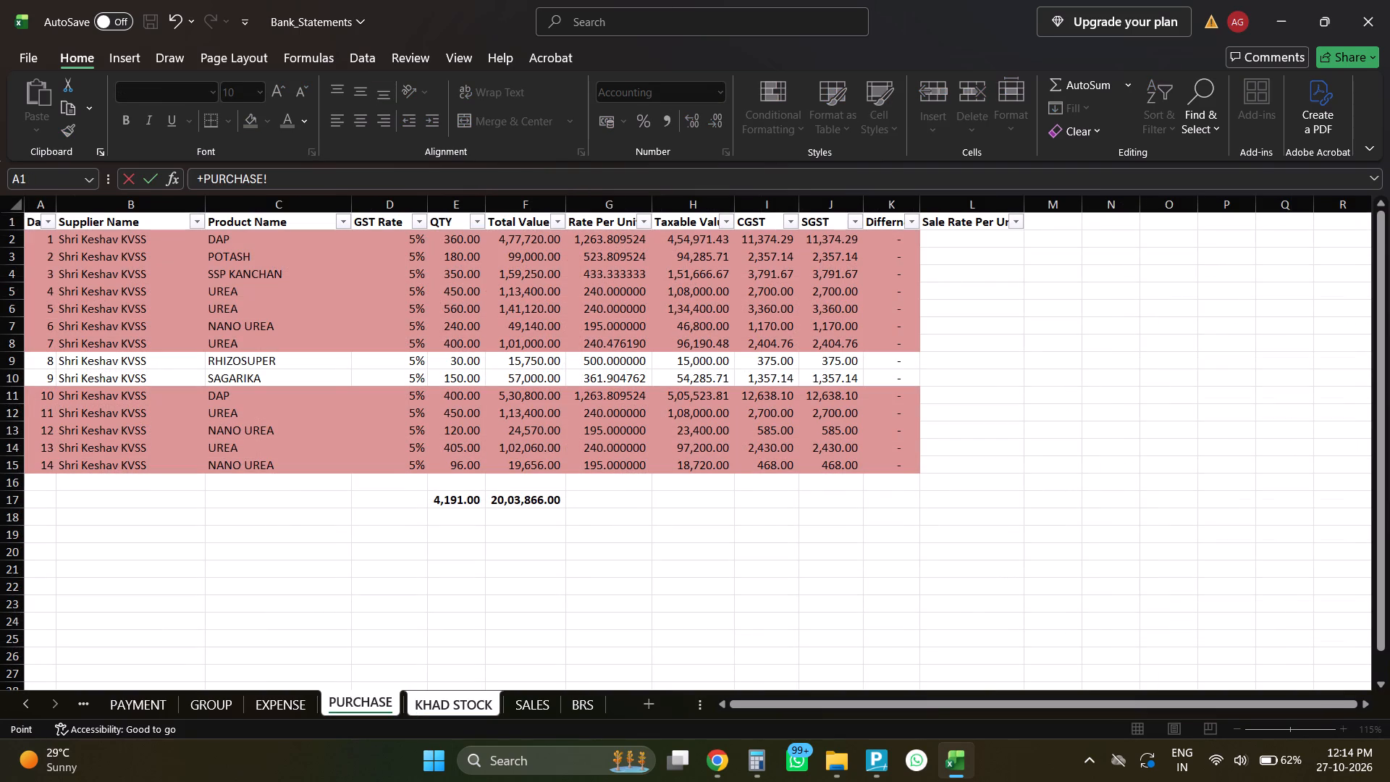
click(515, 272)
key(Return)
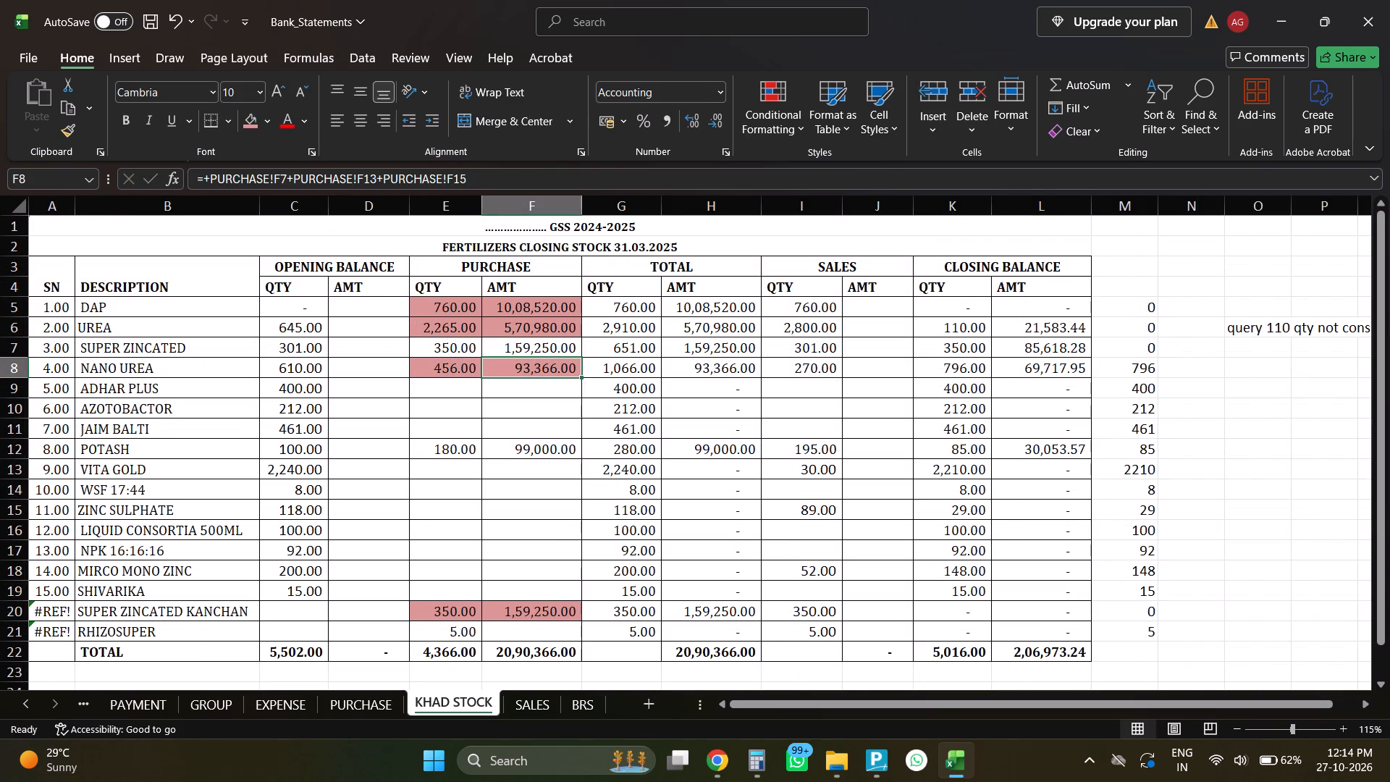
Highlight the purchase quantity and amount of SUPER ZINCATED and of POTASH with the same light red fill.
drag(463, 345, 528, 348)
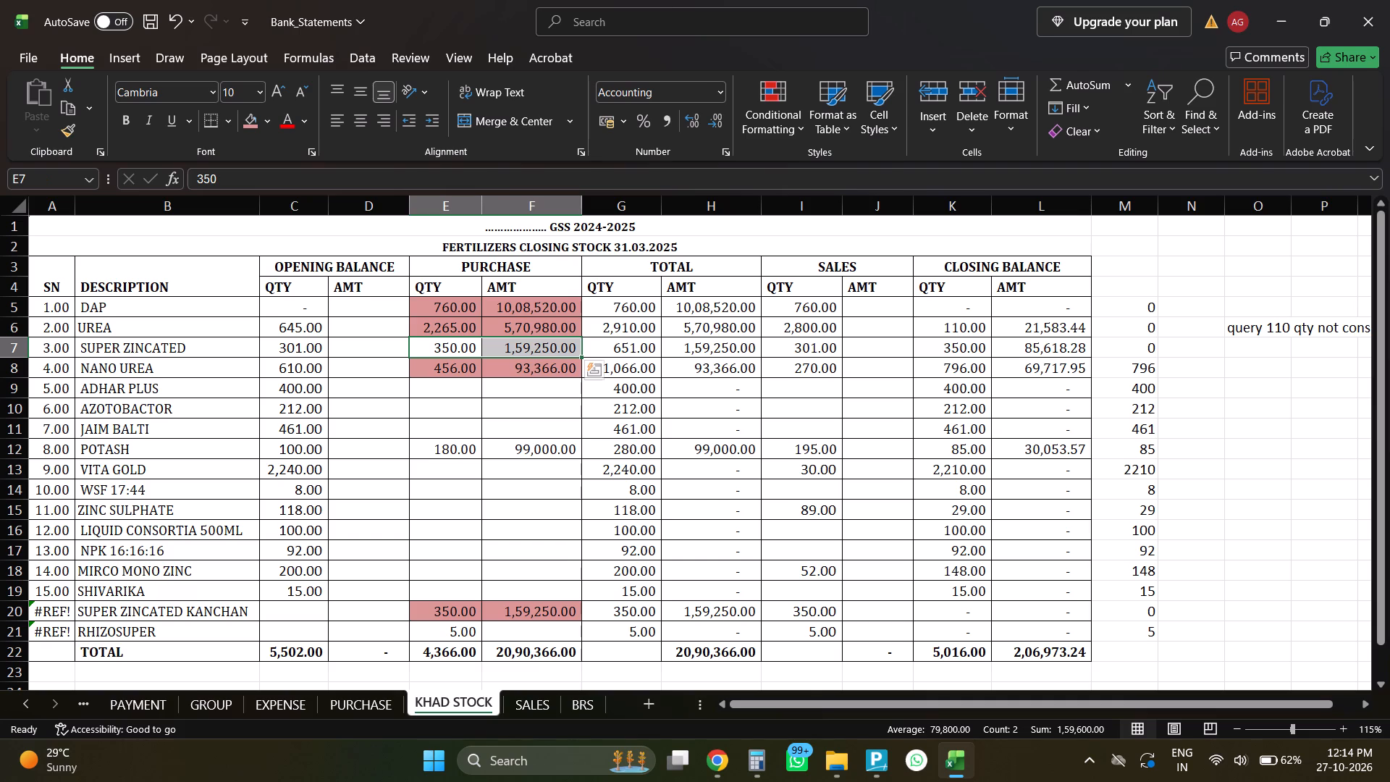
click(244, 122)
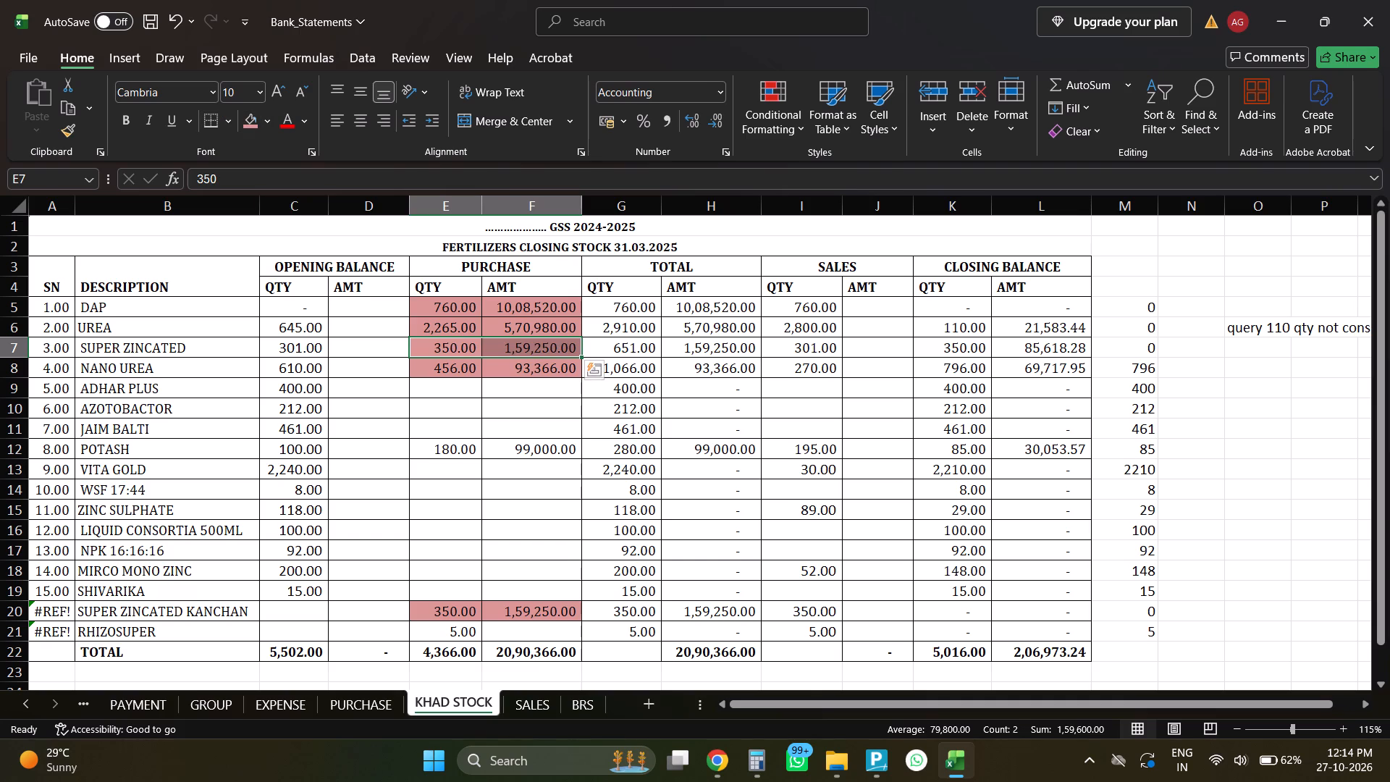
drag(469, 450, 515, 455)
click(243, 112)
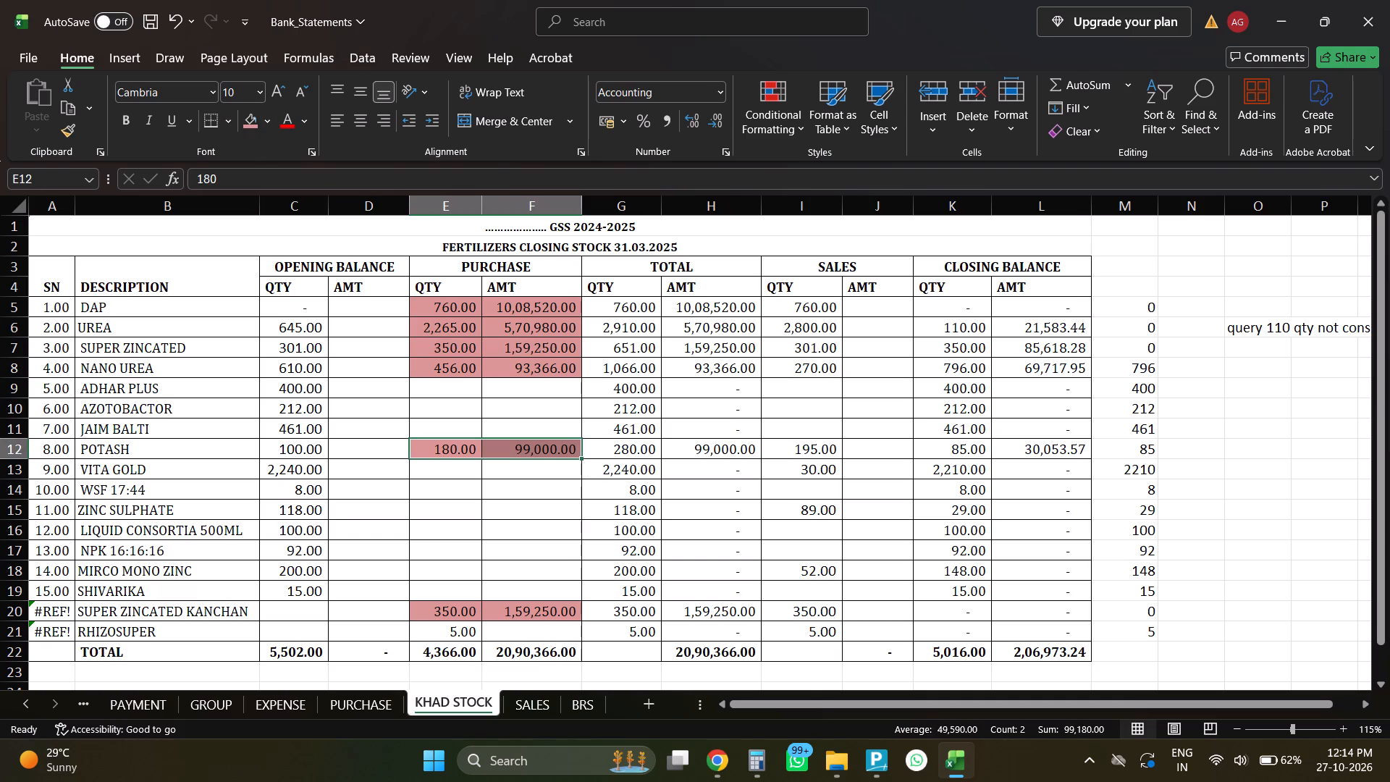
Add SUPER ZINCATED KANCHAN's sales figures 39+94+5+212 to SUPER ZINCATED's sales quantity formula in I7.
click(809, 612)
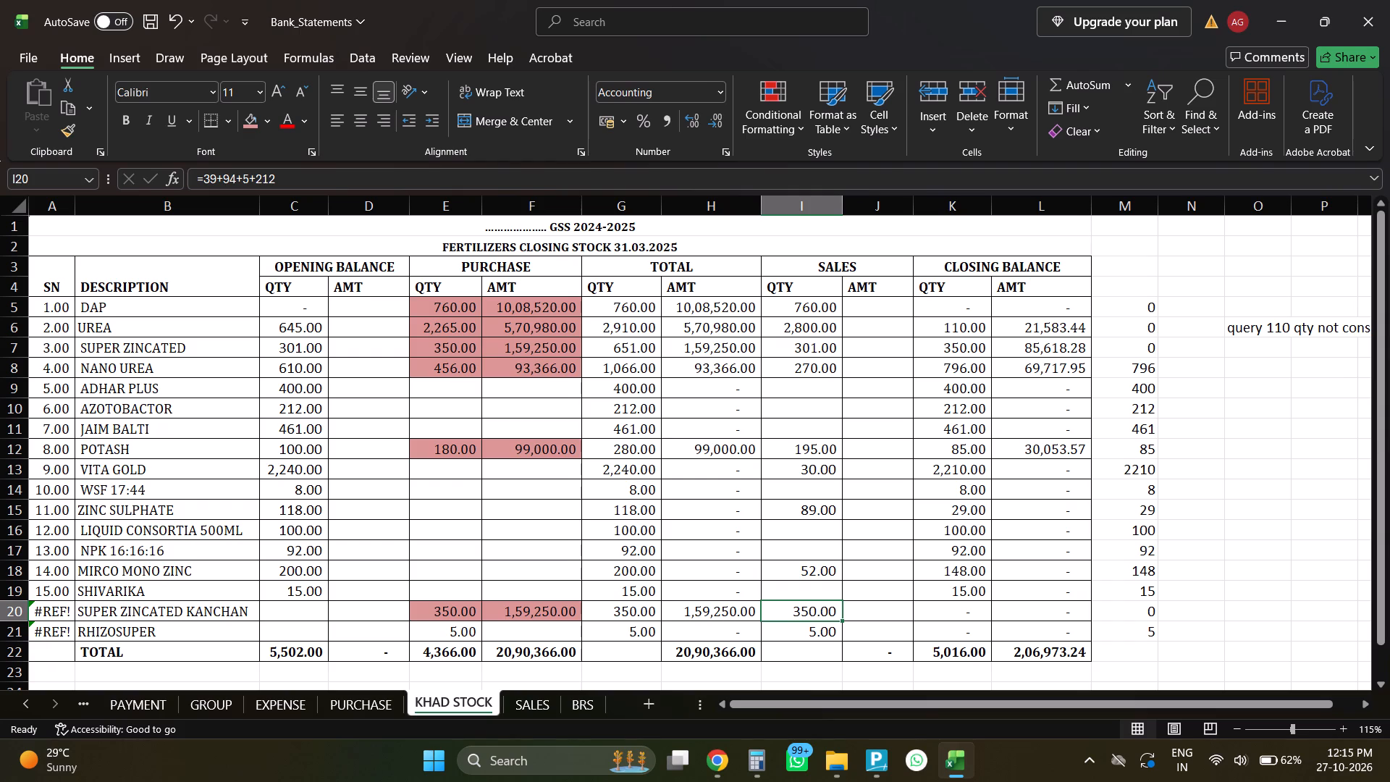
click(139, 346)
key(Right)
key(Right)
key(Right)
key(Right)
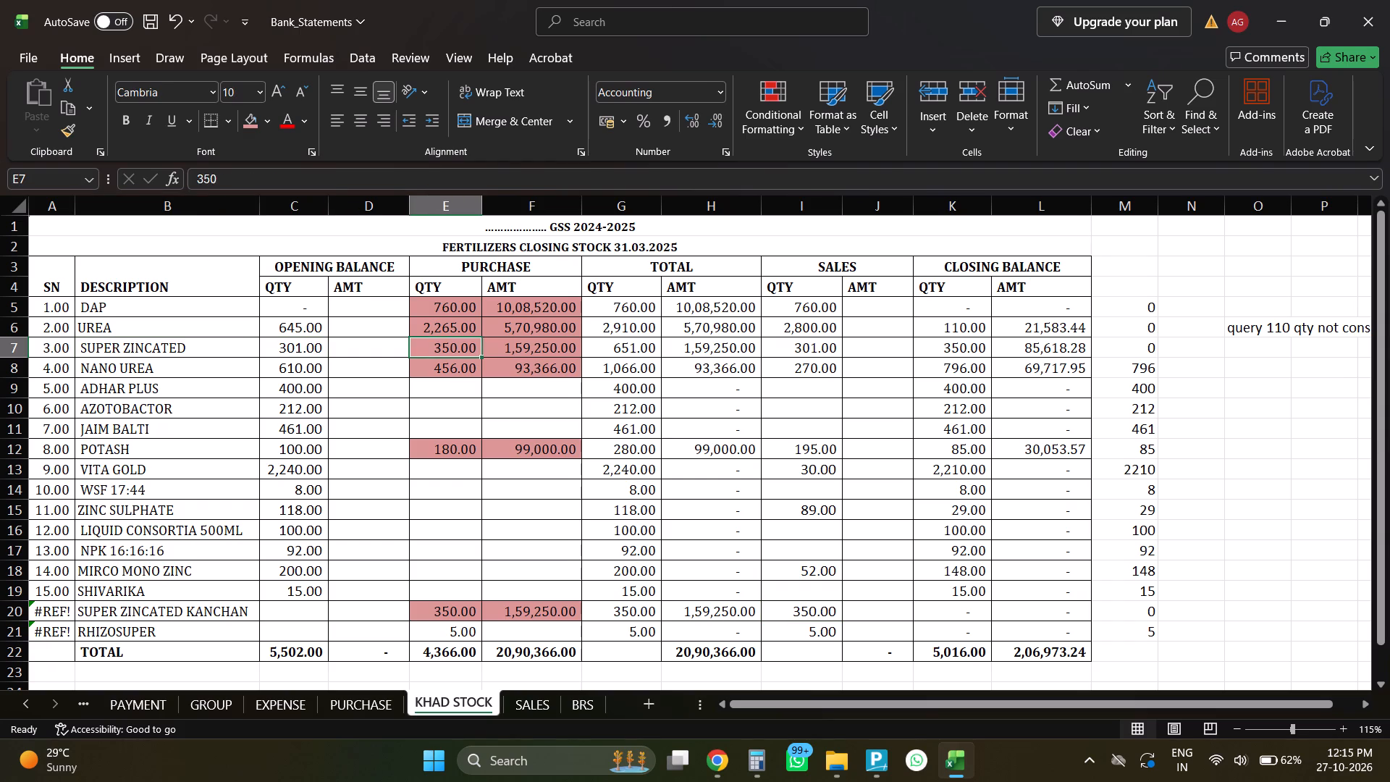
key(Right)
key(Right)
key(Right)
key(F2)
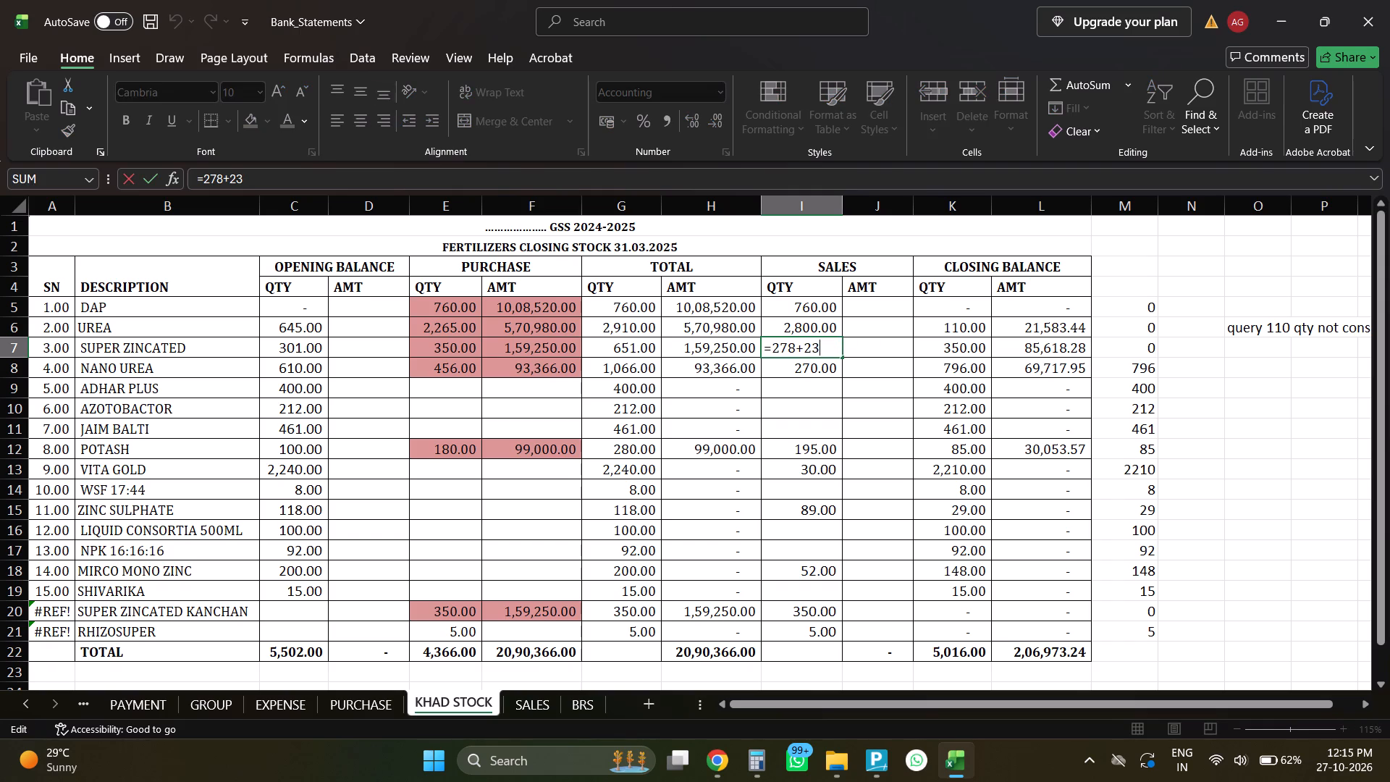
key(plus)
text(39+94)
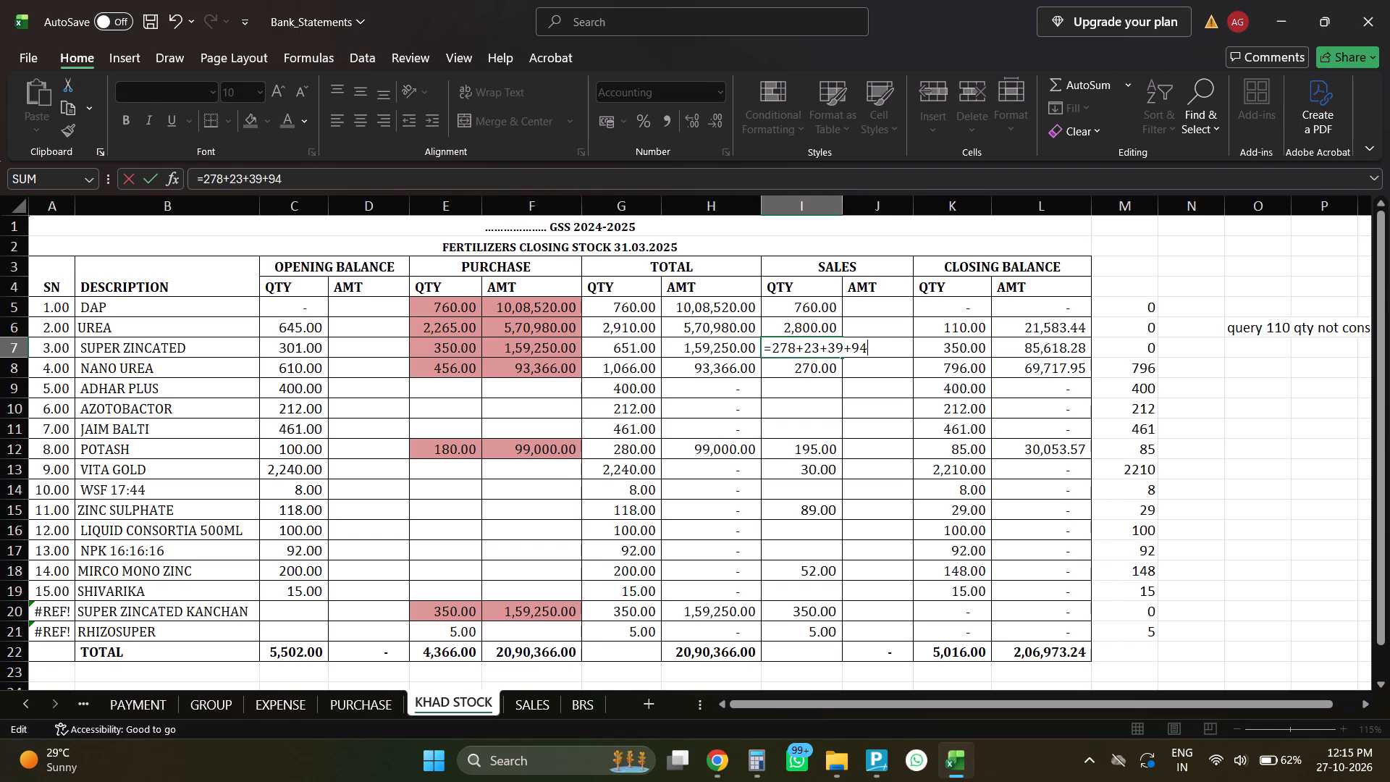
Complete SUPER ZINCATED's sales quantity formula in I7 by adding +5+212.
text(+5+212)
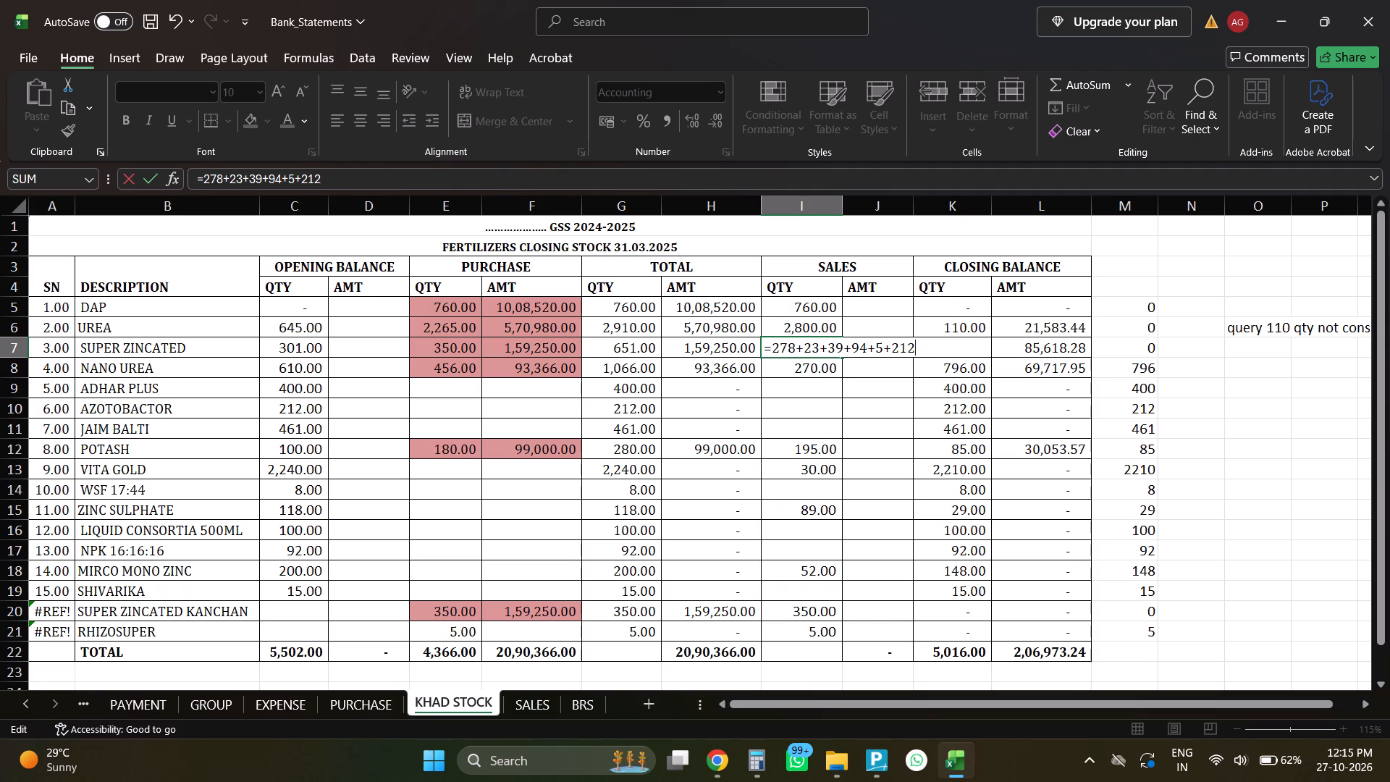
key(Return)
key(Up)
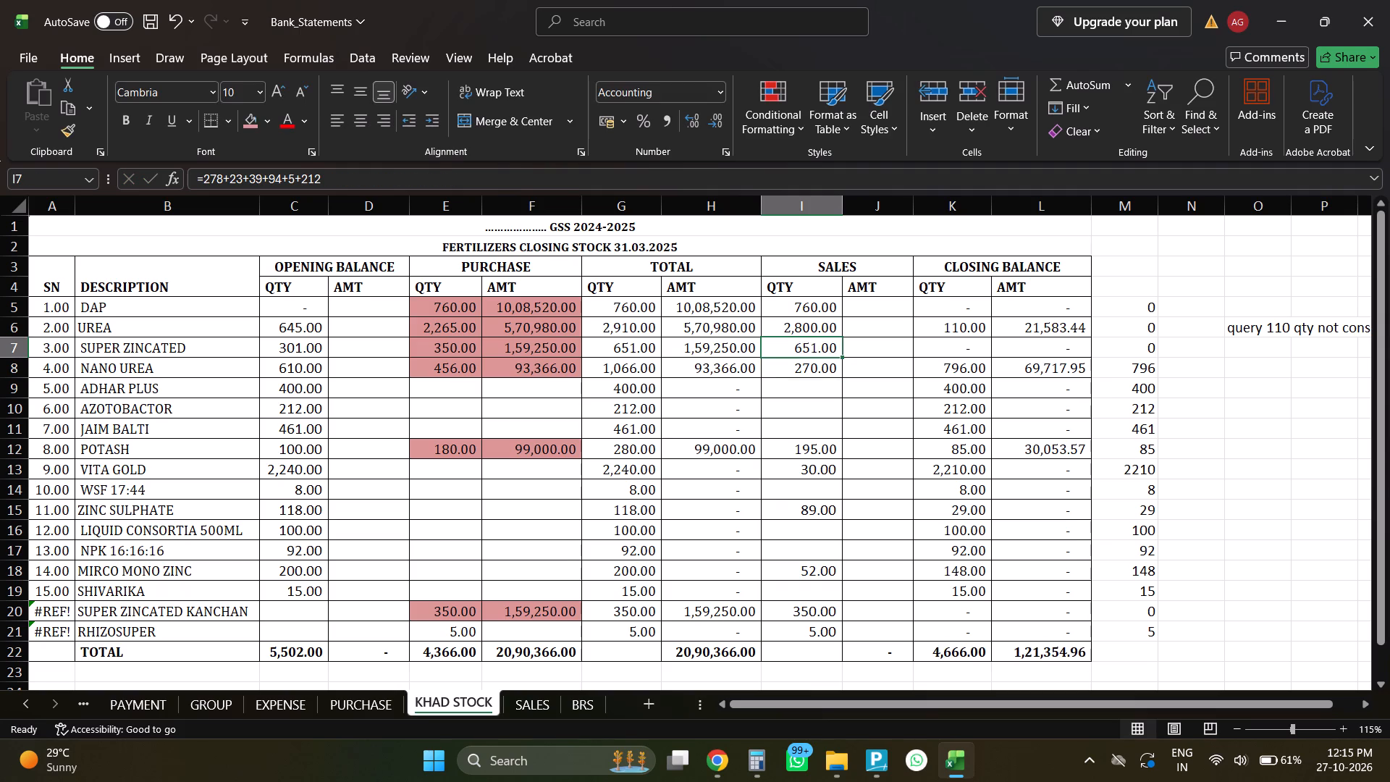
Look over the sales quantities of the products from NANO UREA down to NPK 16:16:16.
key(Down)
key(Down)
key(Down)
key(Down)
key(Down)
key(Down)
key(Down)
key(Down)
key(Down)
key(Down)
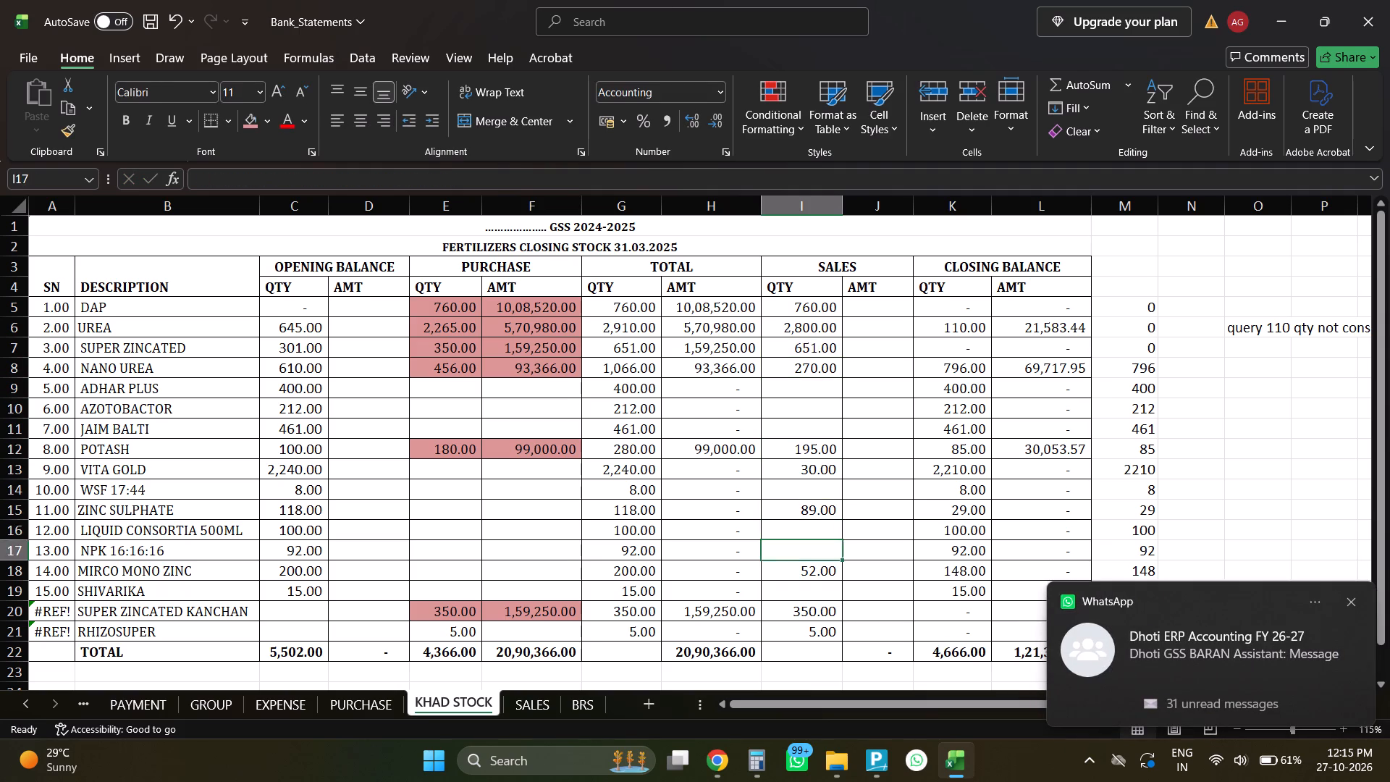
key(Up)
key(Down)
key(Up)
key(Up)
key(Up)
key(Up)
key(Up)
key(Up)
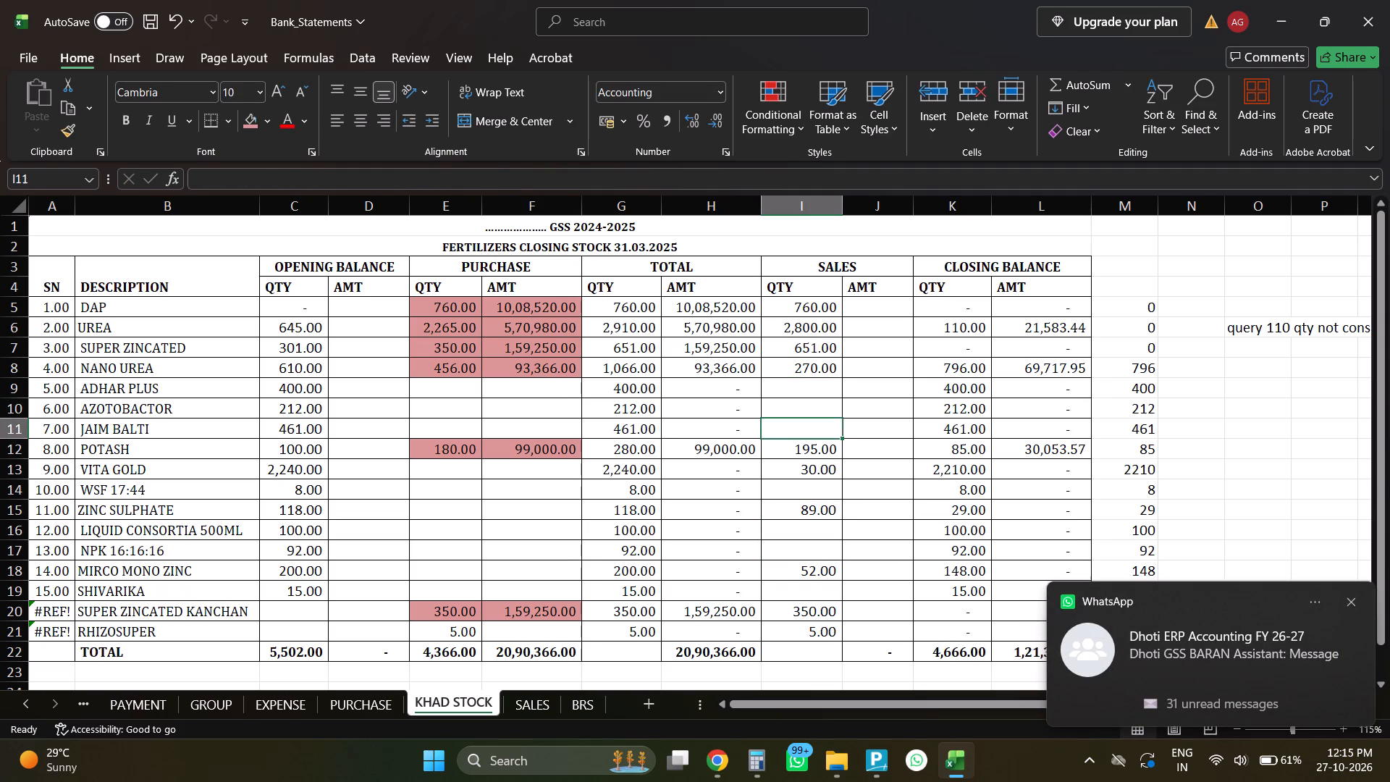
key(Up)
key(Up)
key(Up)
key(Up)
Change SUPER ZINCATED's check quantity in cell M7 to the sum +0+0.
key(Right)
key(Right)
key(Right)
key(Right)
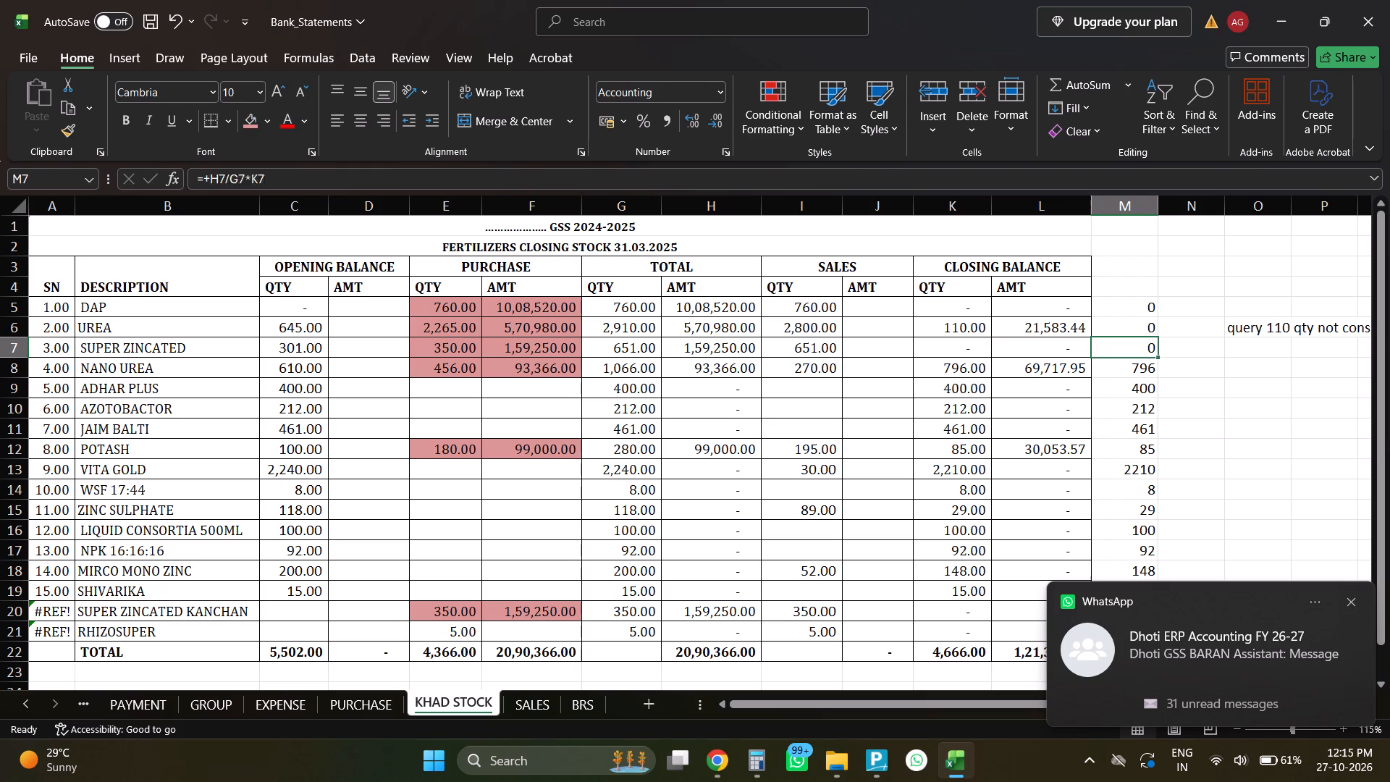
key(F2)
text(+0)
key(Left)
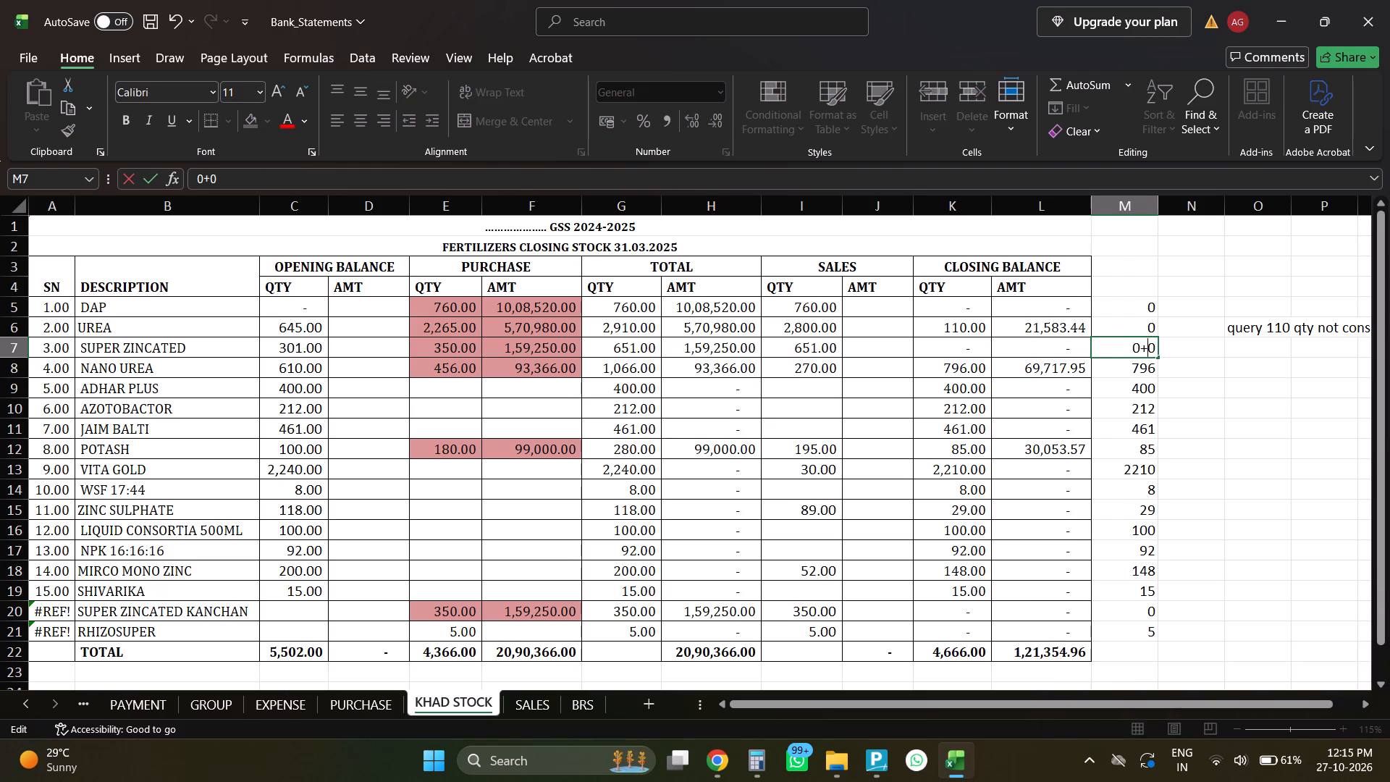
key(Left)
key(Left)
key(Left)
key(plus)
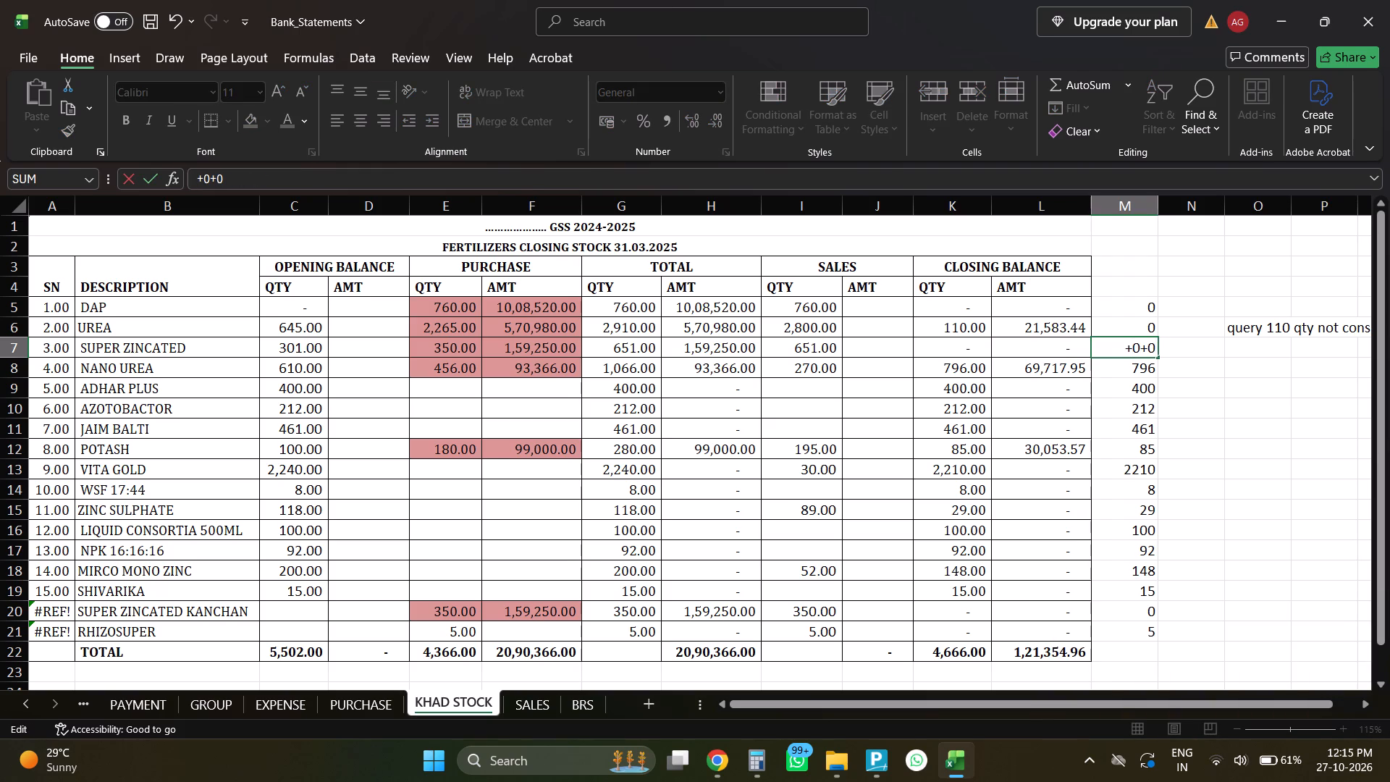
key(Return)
Select the entire SUPER ZINCATED KANCHAN row, row 20.
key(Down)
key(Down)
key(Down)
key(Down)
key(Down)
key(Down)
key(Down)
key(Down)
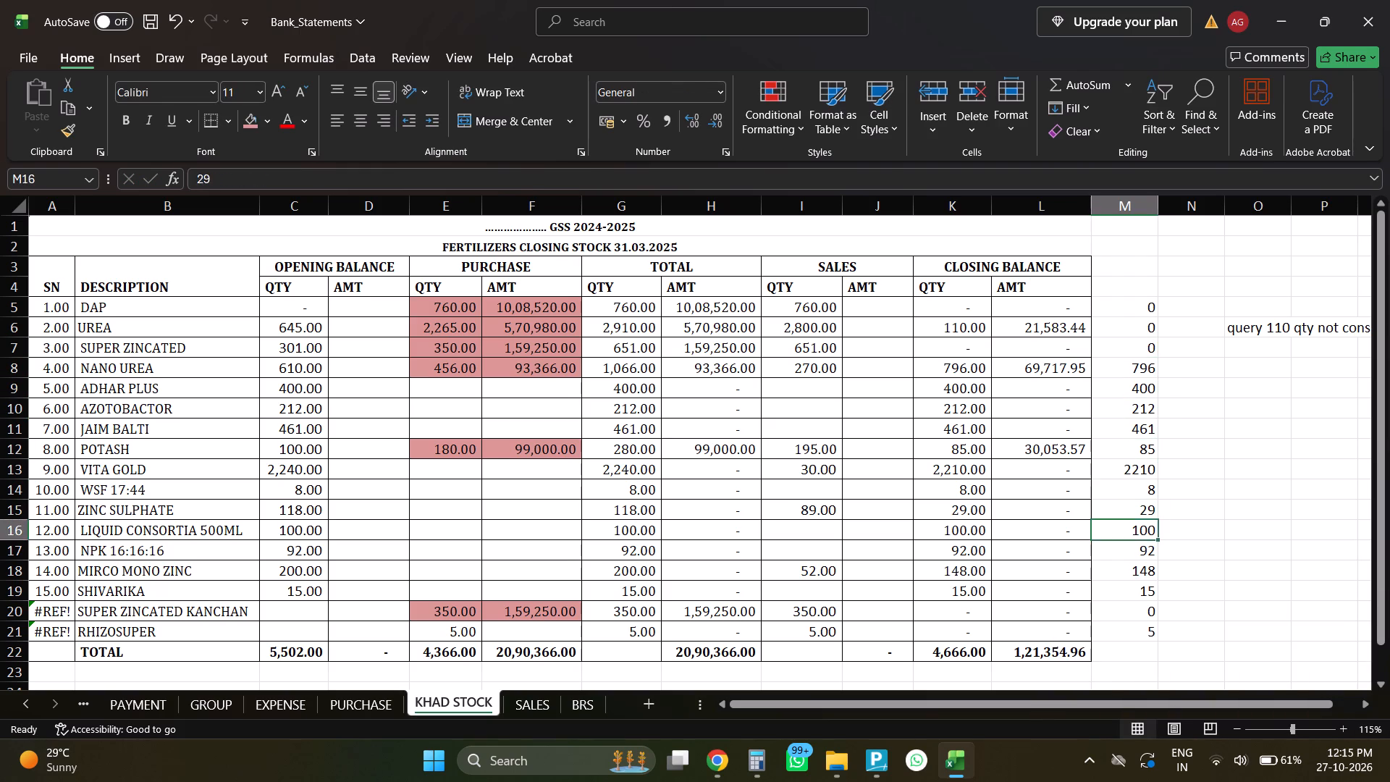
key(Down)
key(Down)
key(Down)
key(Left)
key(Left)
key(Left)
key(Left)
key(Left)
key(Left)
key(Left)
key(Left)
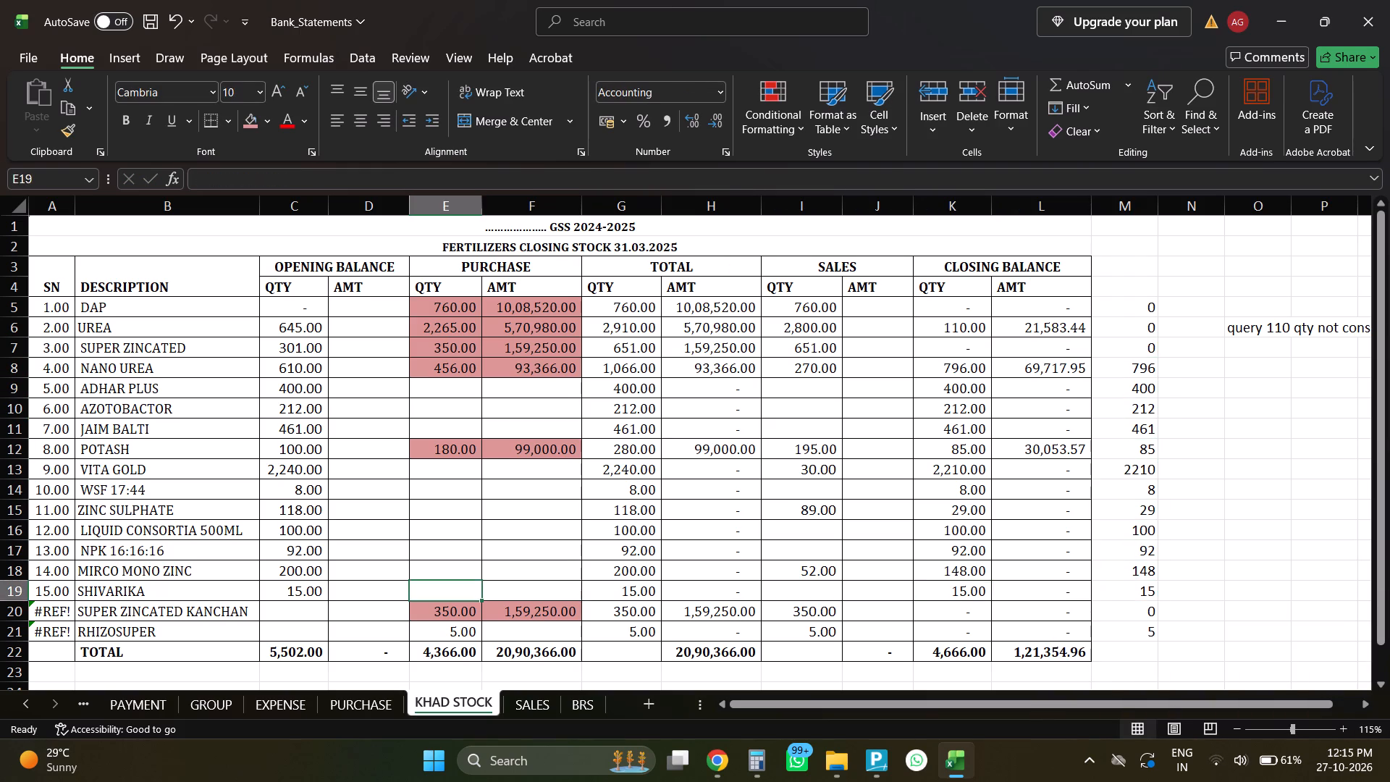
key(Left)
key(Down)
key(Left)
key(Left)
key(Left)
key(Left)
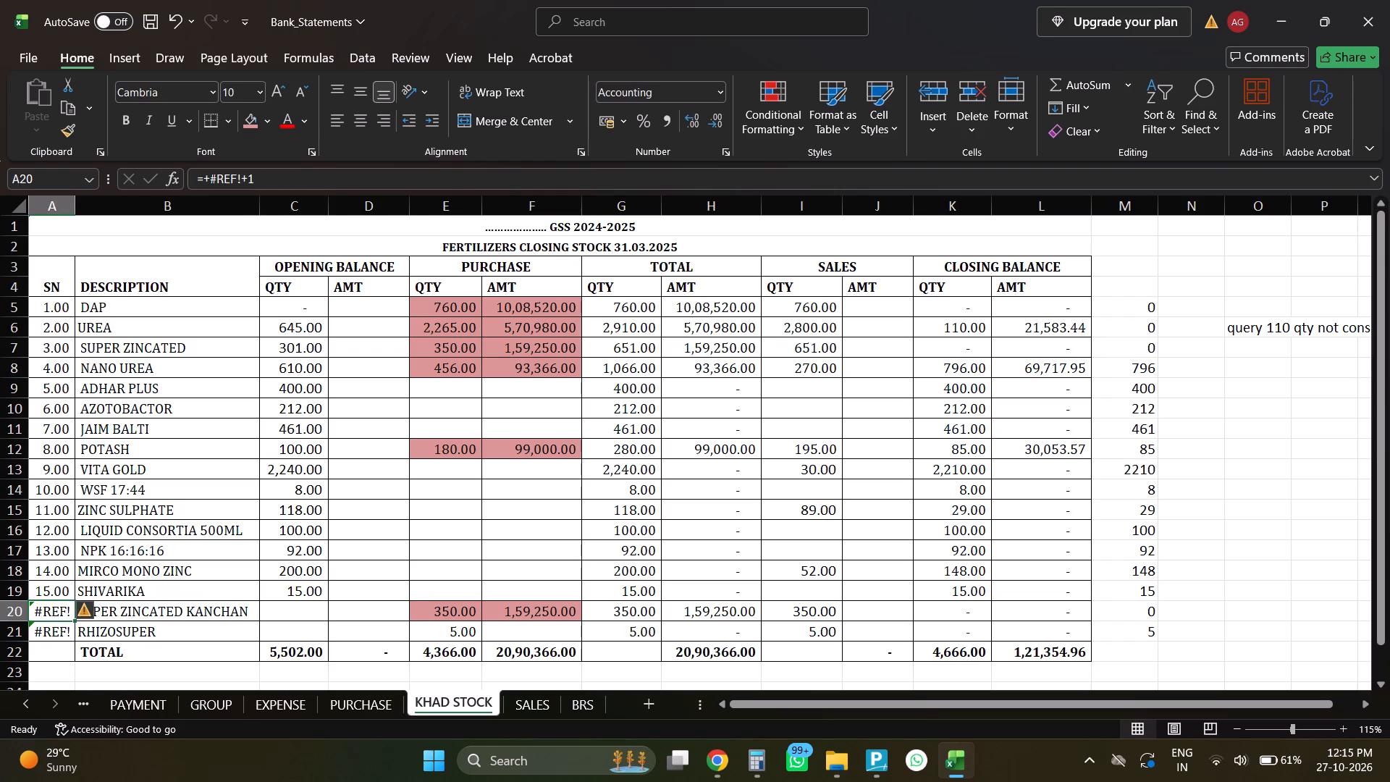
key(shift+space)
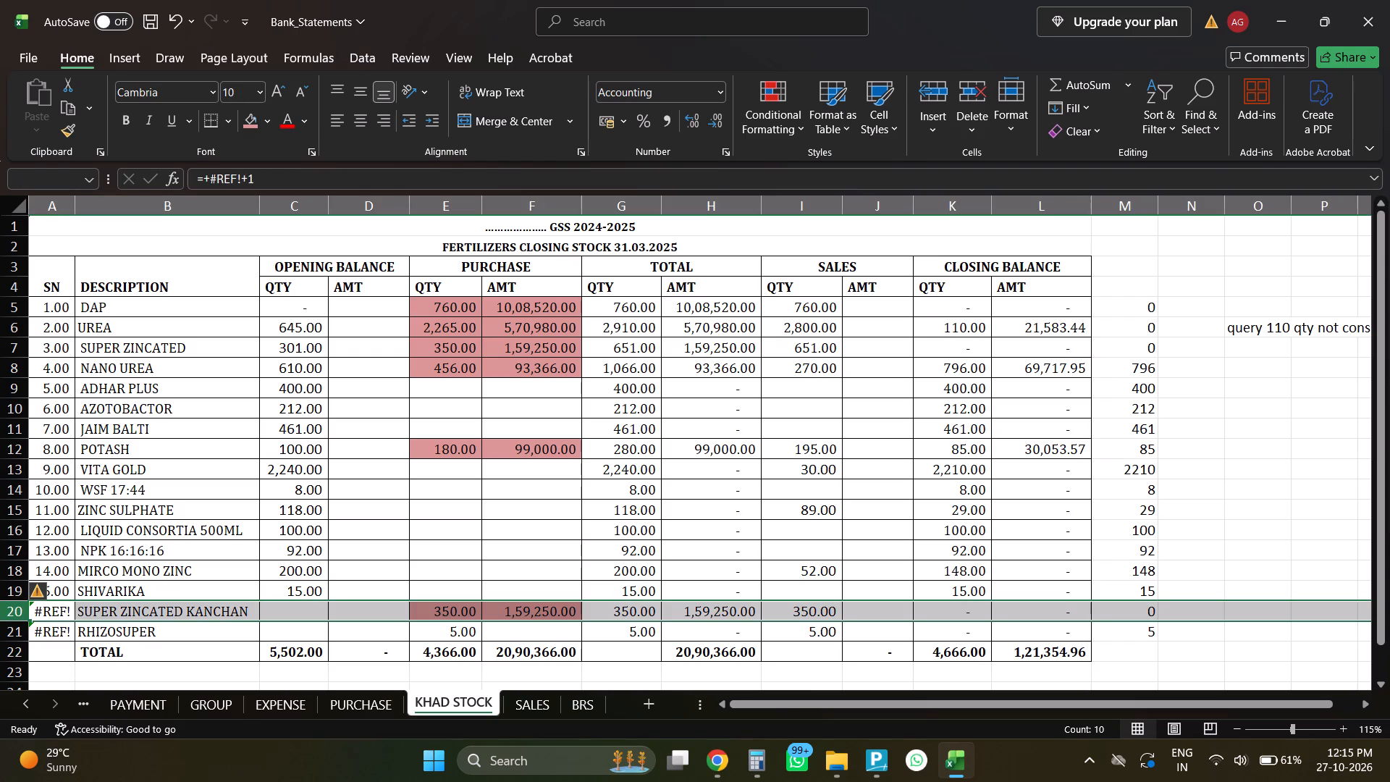
Delete the entire SUPER ZINCATED KANCHAN row from KHAD STOCK.
key(ctrl+minus)
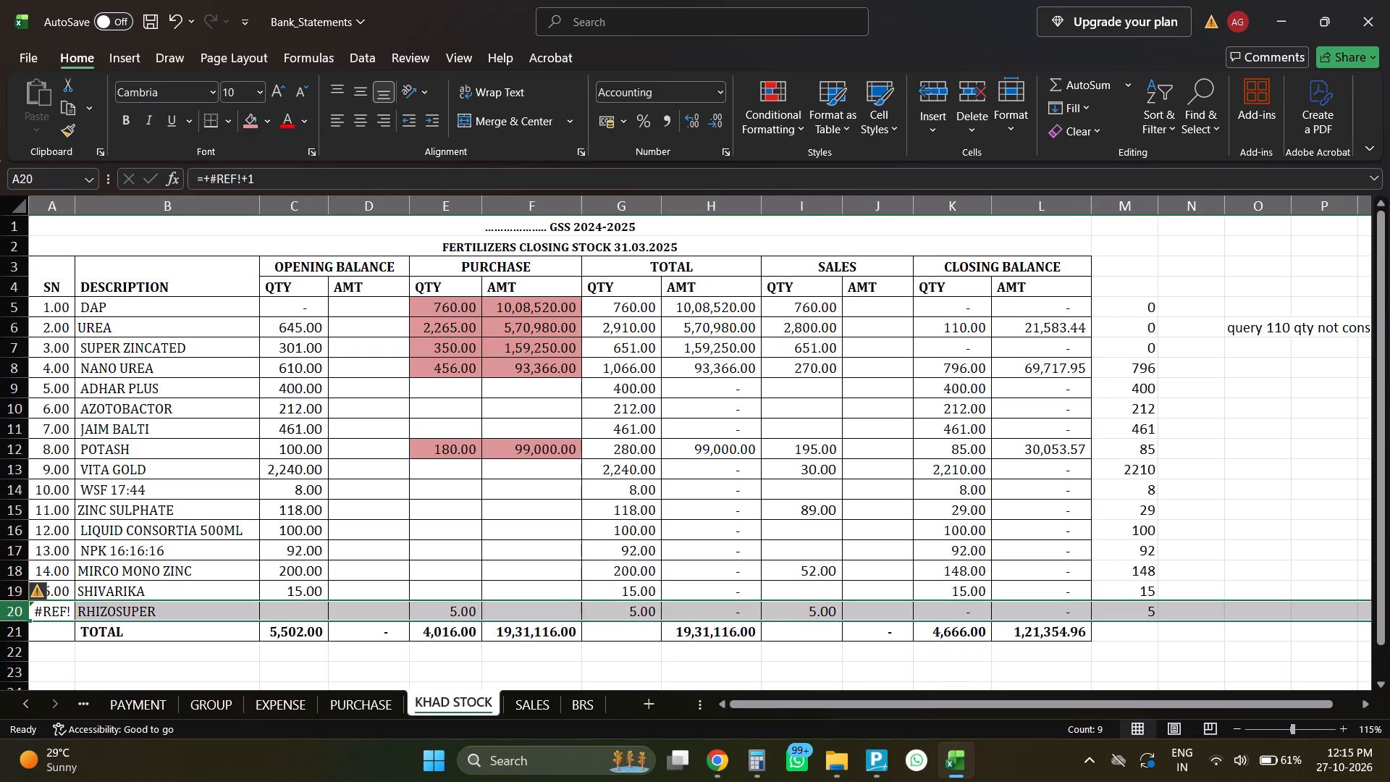
Repair RHIZOSUPER's broken serial number by filling down the numbering formula from the SHIVARIKA row.
click(60, 607)
key(ctrl+d)
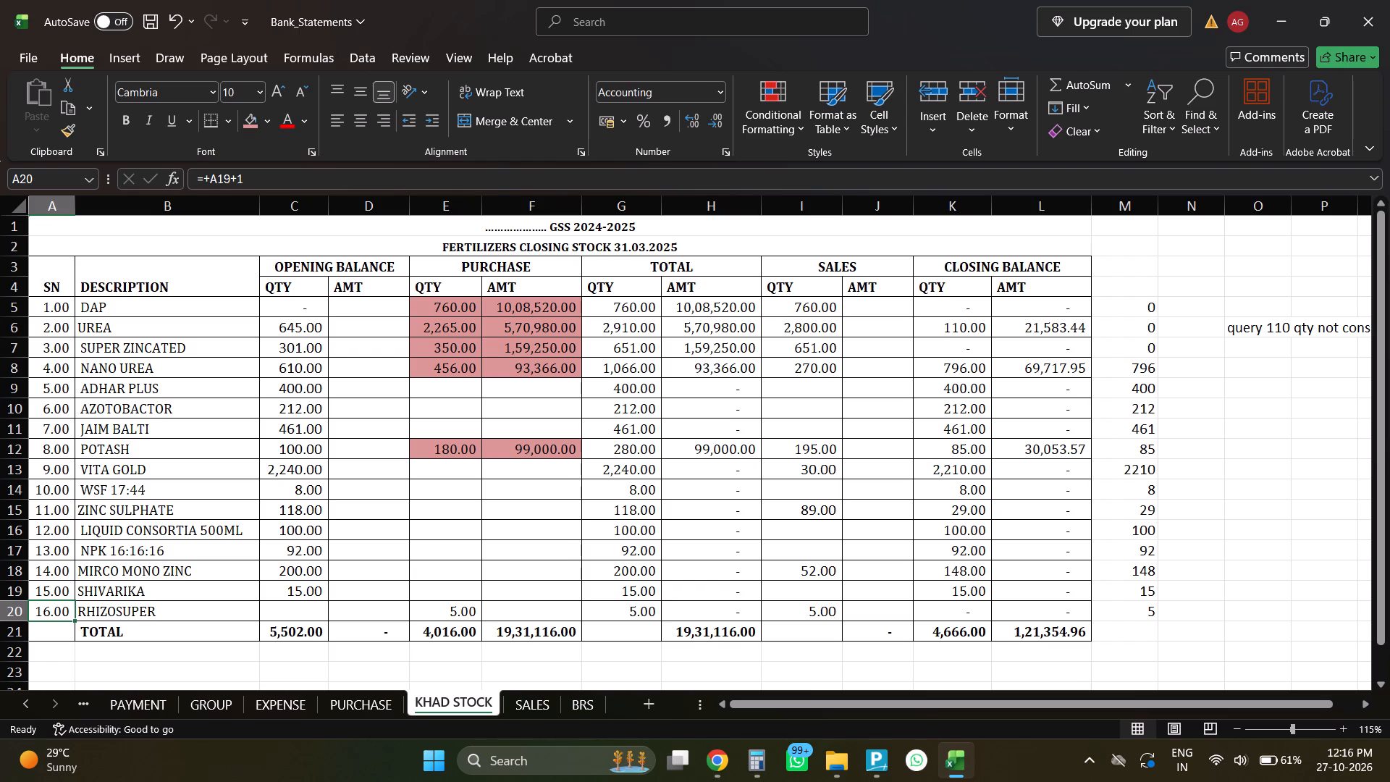
Check PURCHASE for unmatched products and insert a blank row above TOTAL on KHAD STOCK.
click(349, 711)
scroll(308, 455, up, 1)
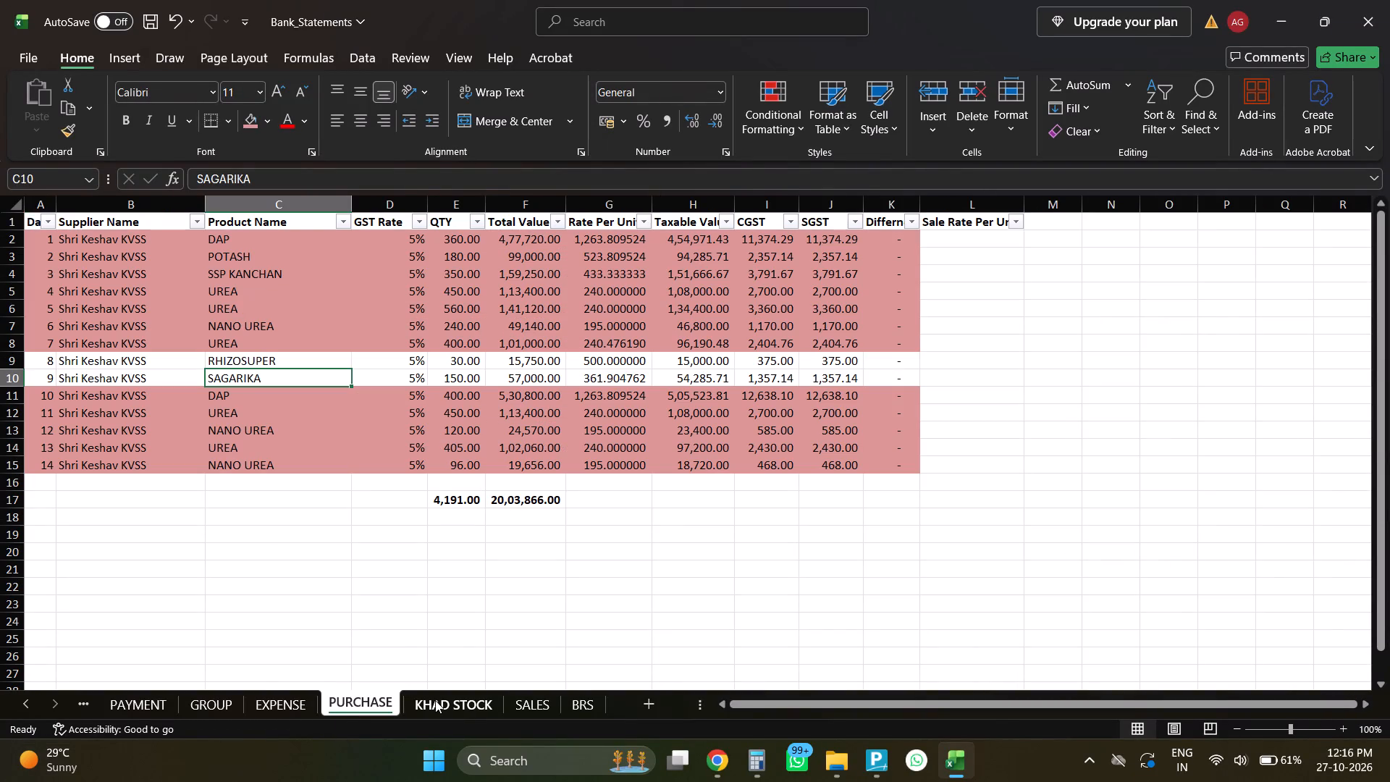
click(452, 704)
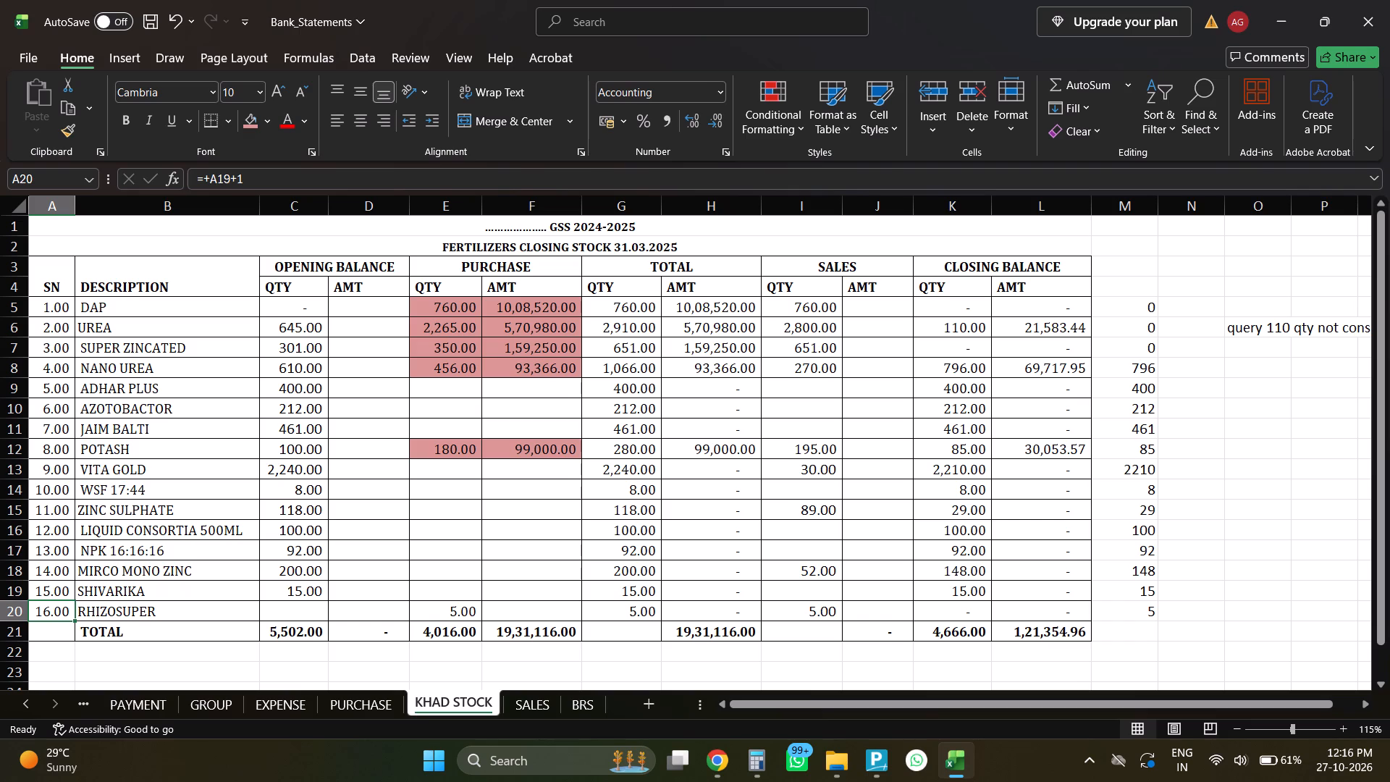
click(0, 631)
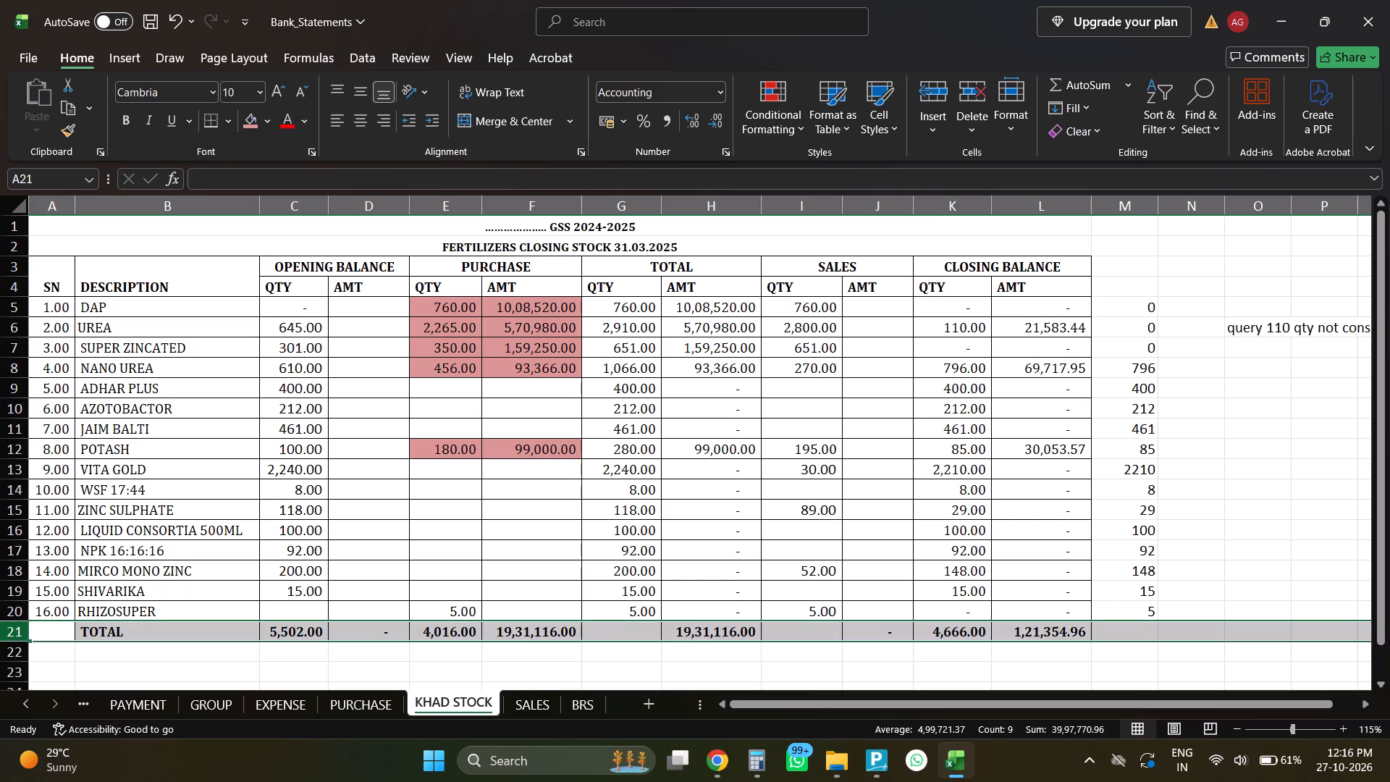
key(ctrl+plus)
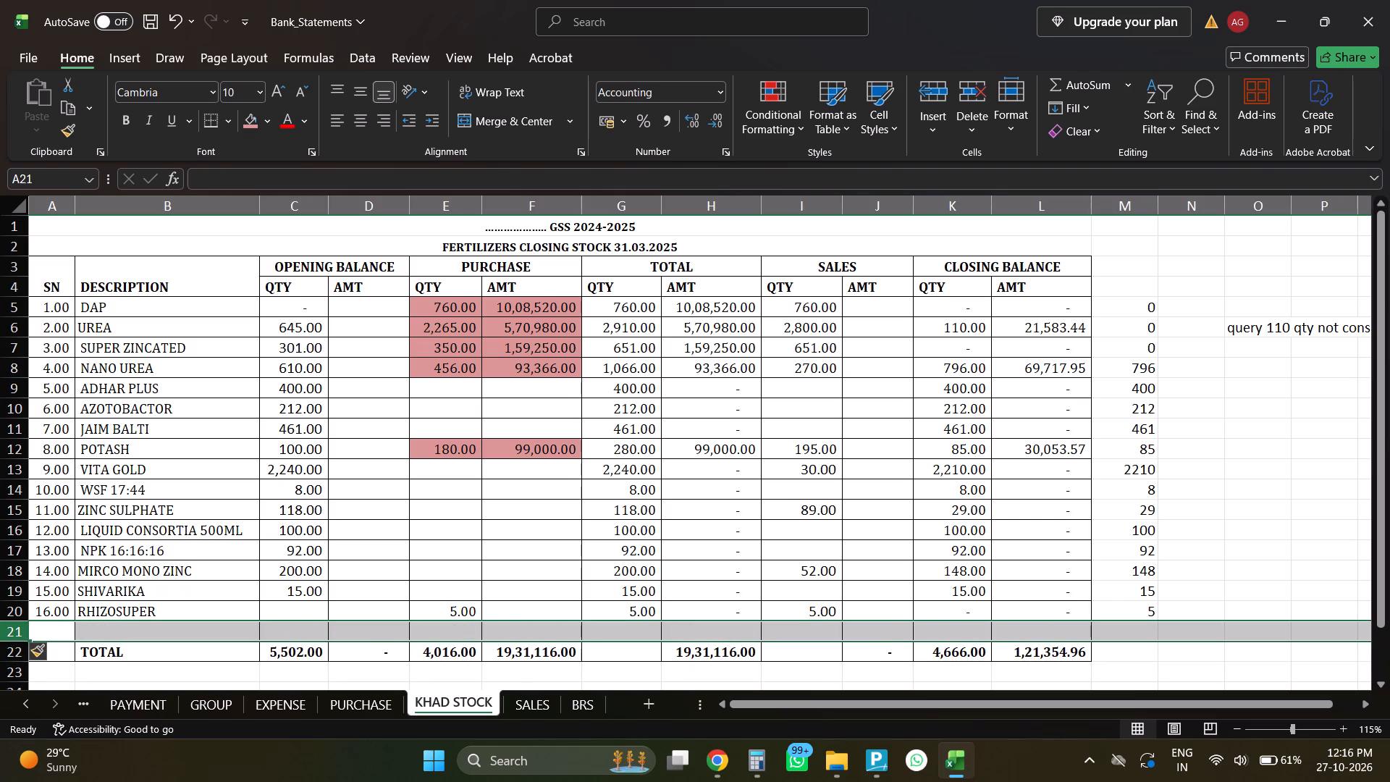
Link the new row's description in B21 to the product name SAGARIKA in cell C10 of the PURCHASE sheet.
click(140, 631)
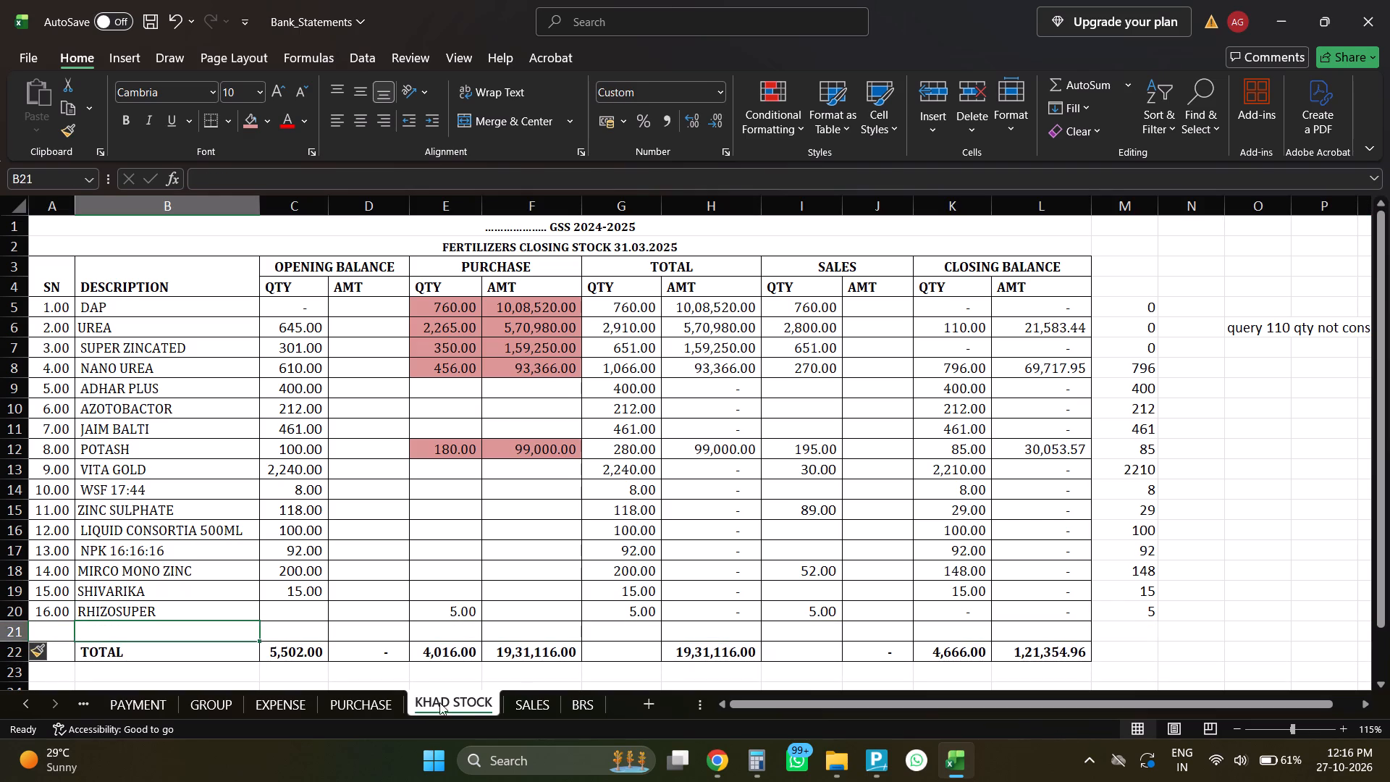
key(plus)
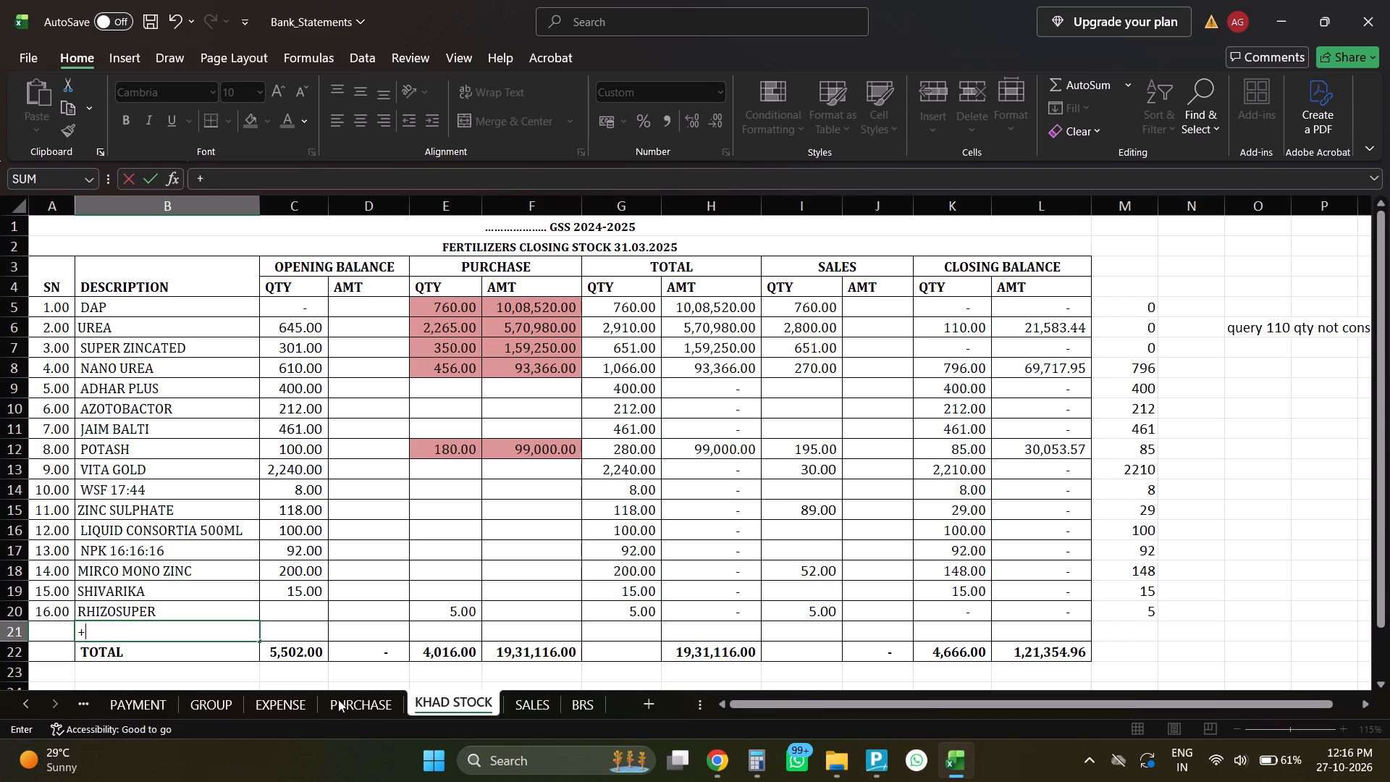
click(338, 699)
click(249, 374)
key(Return)
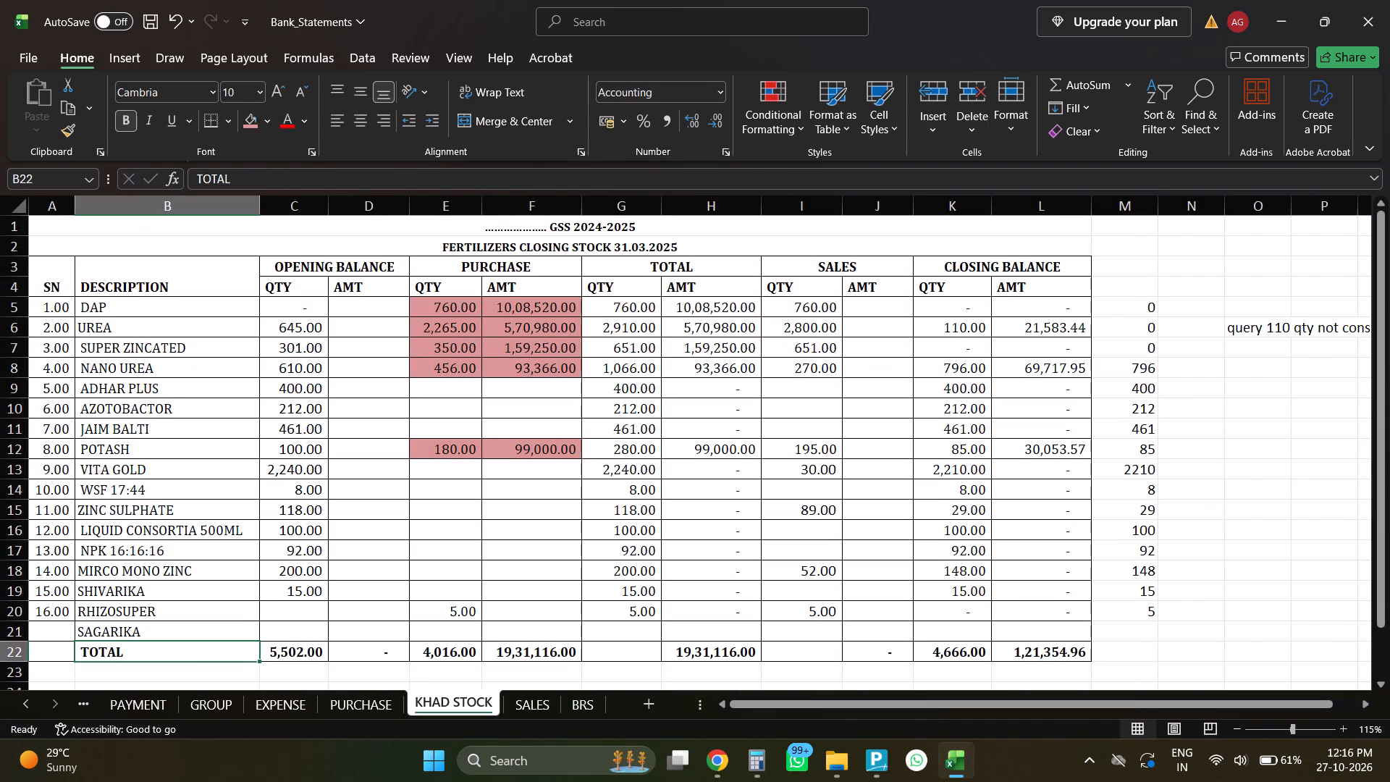
Link SAGARIKA's purchase quantity to PURCHASE cell E10 and fill the formula across to its purchase amount.
key(Up)
key(Right)
key(Right)
key(Right)
key(plus)
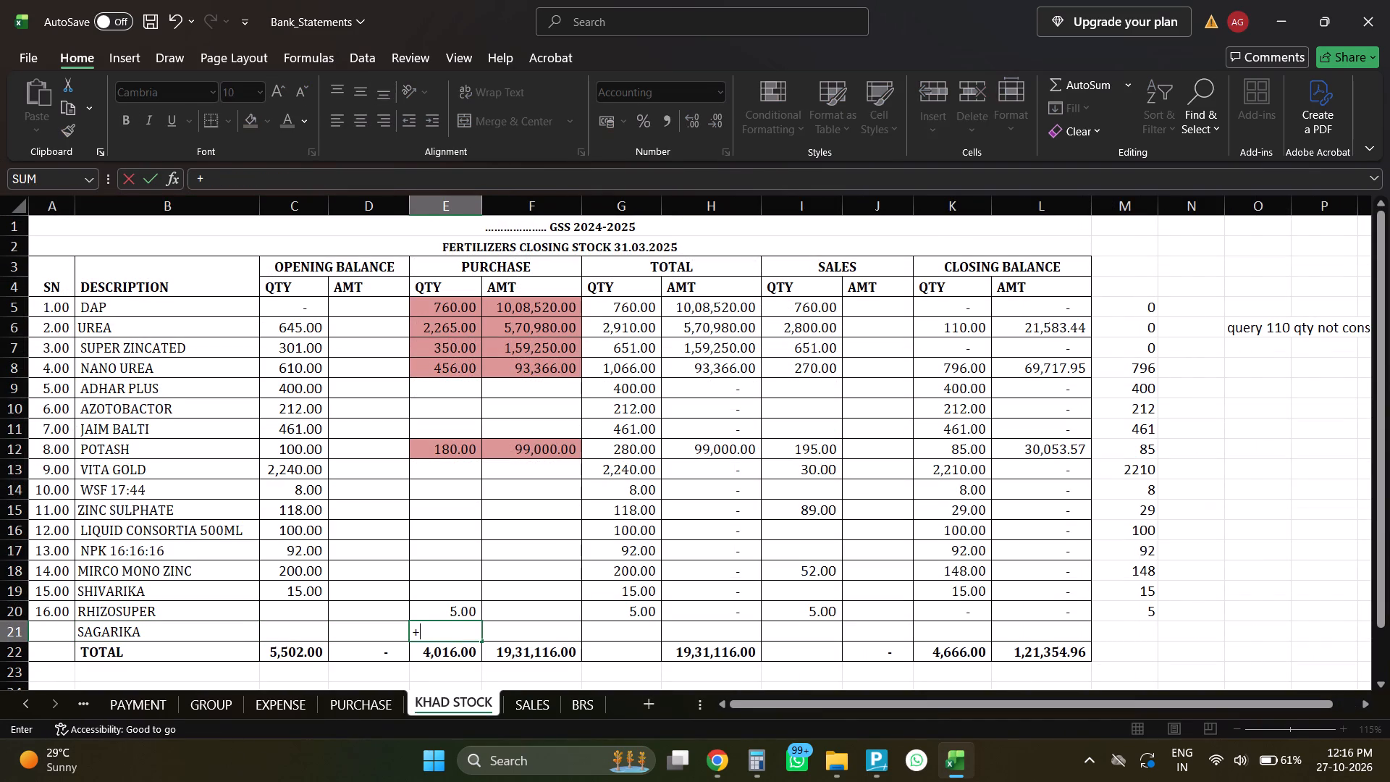
click(381, 699)
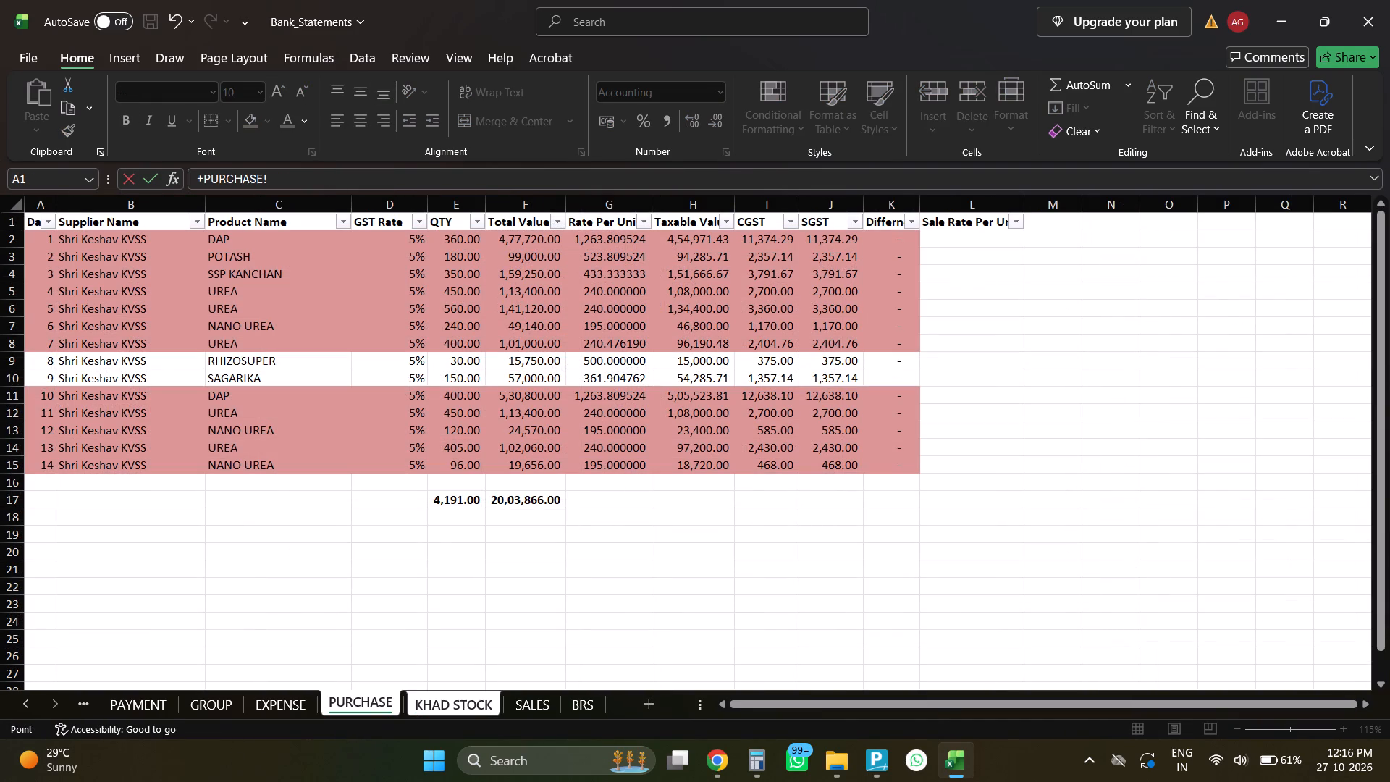
click(467, 382)
key(Return)
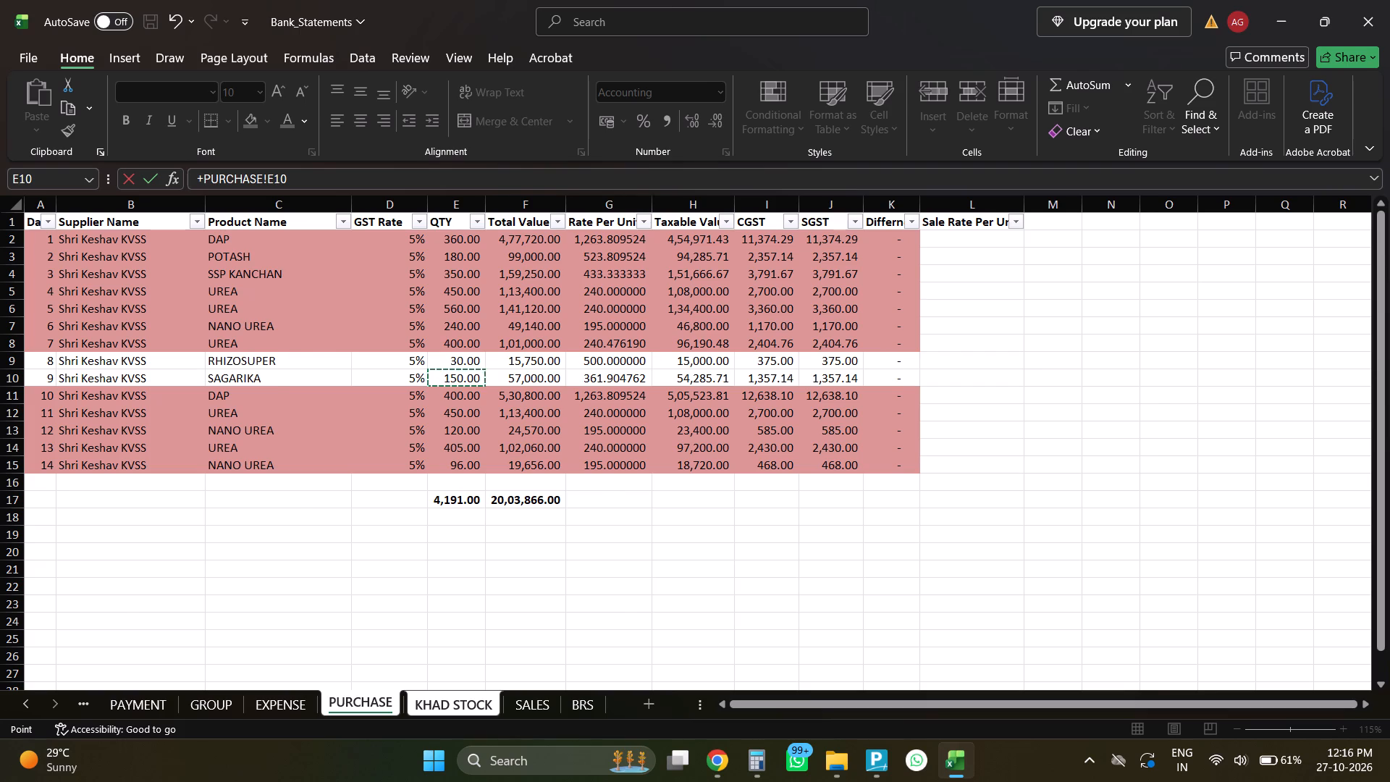
key(Up)
key(shift+Right)
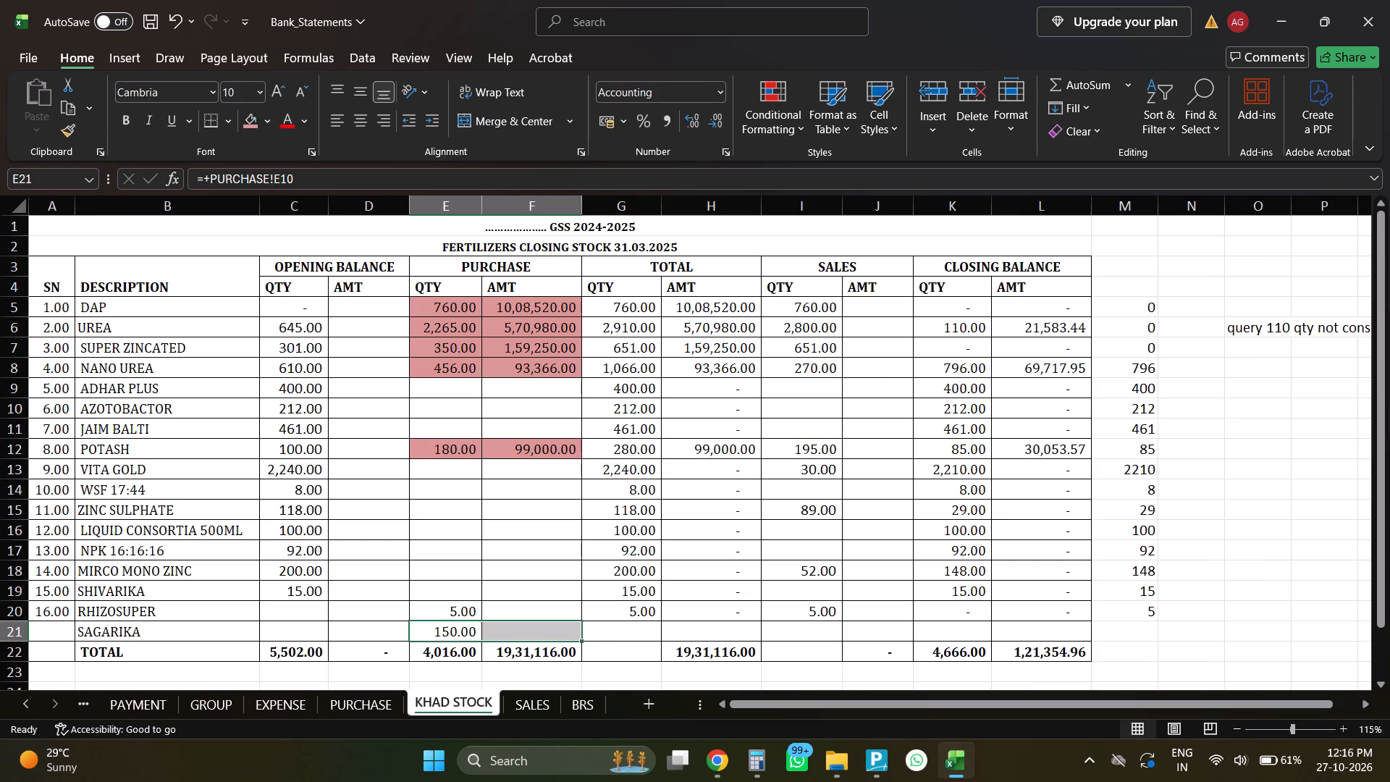
key(ctrl+r)
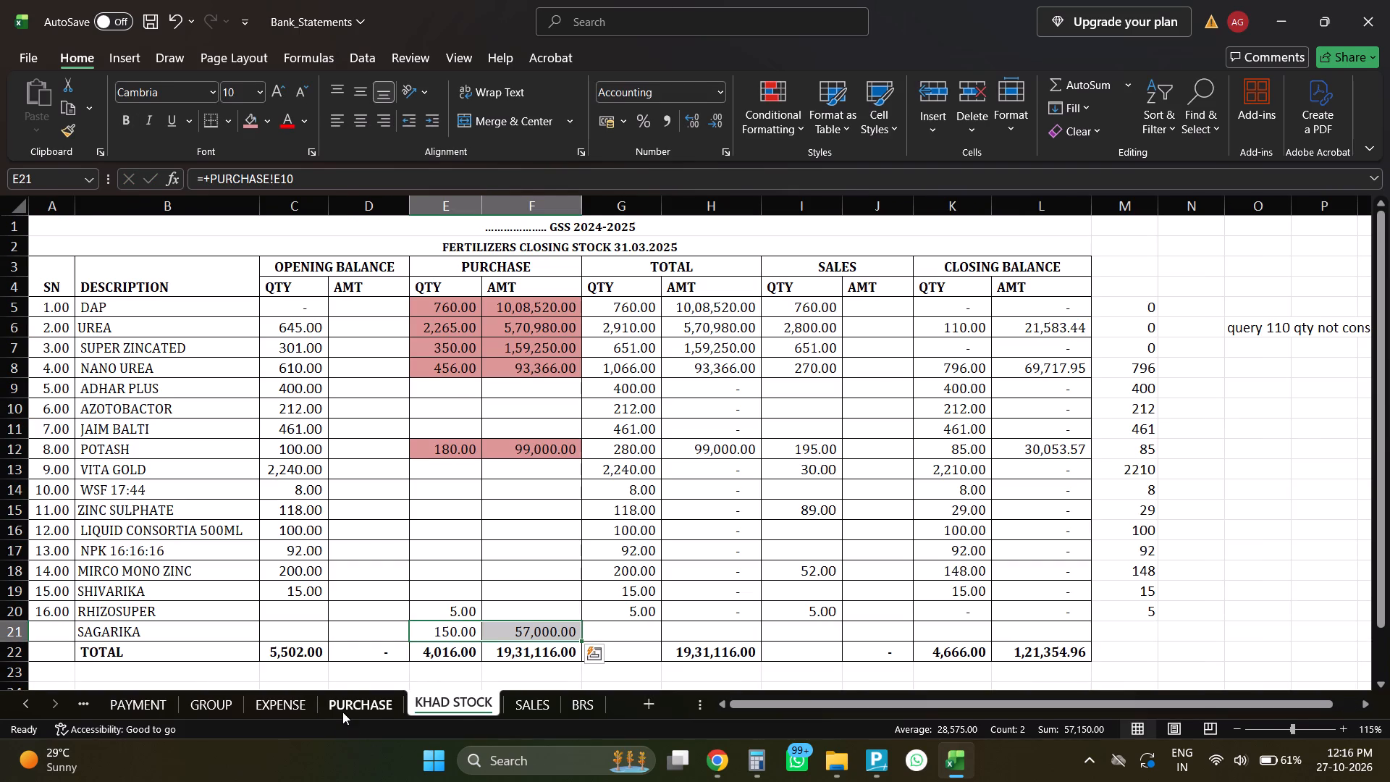
Open the PURCHASE sheet to check the SAGARIKA entry.
click(342, 712)
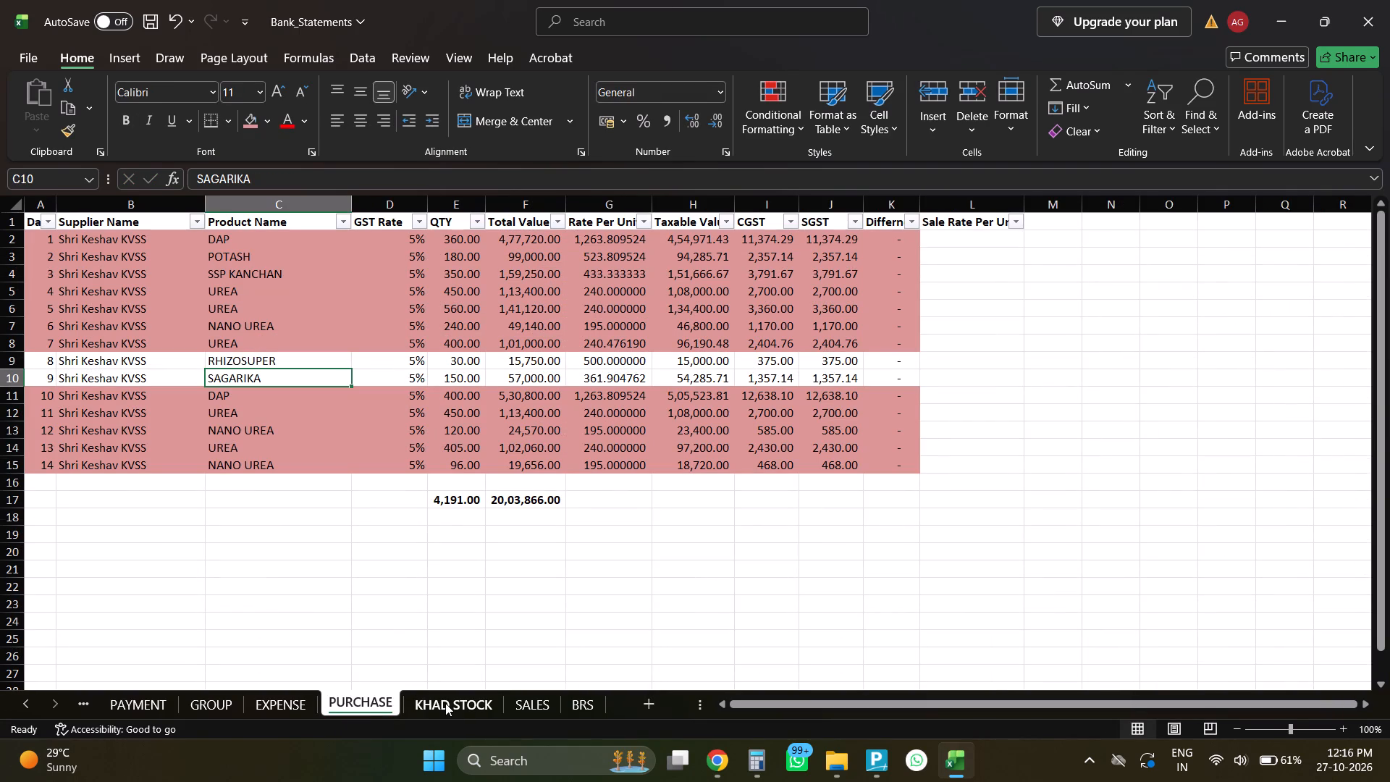
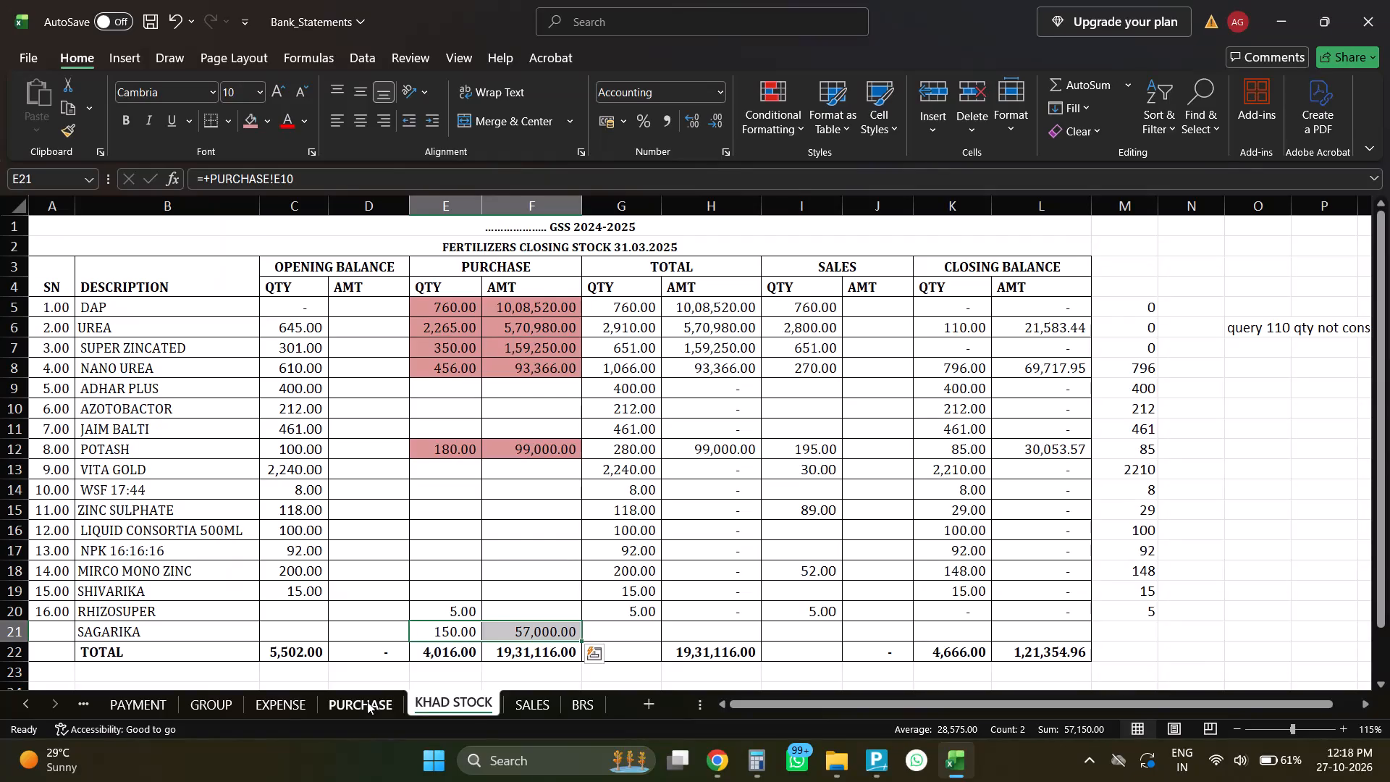
Highlight SAGARIKA's purchase quantity and amount in E21:F21 with the same red fill as the other matched purchases.
click(367, 702)
click(415, 702)
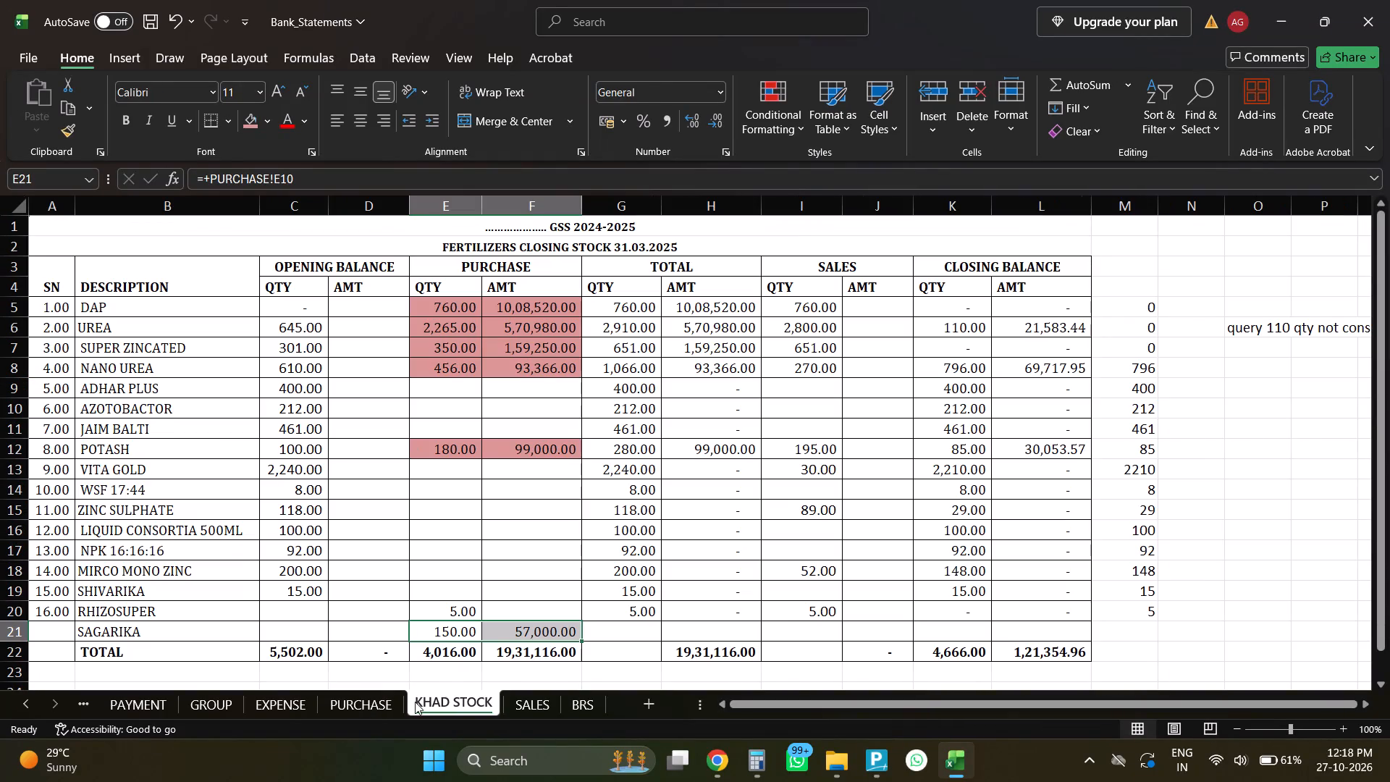
click(248, 117)
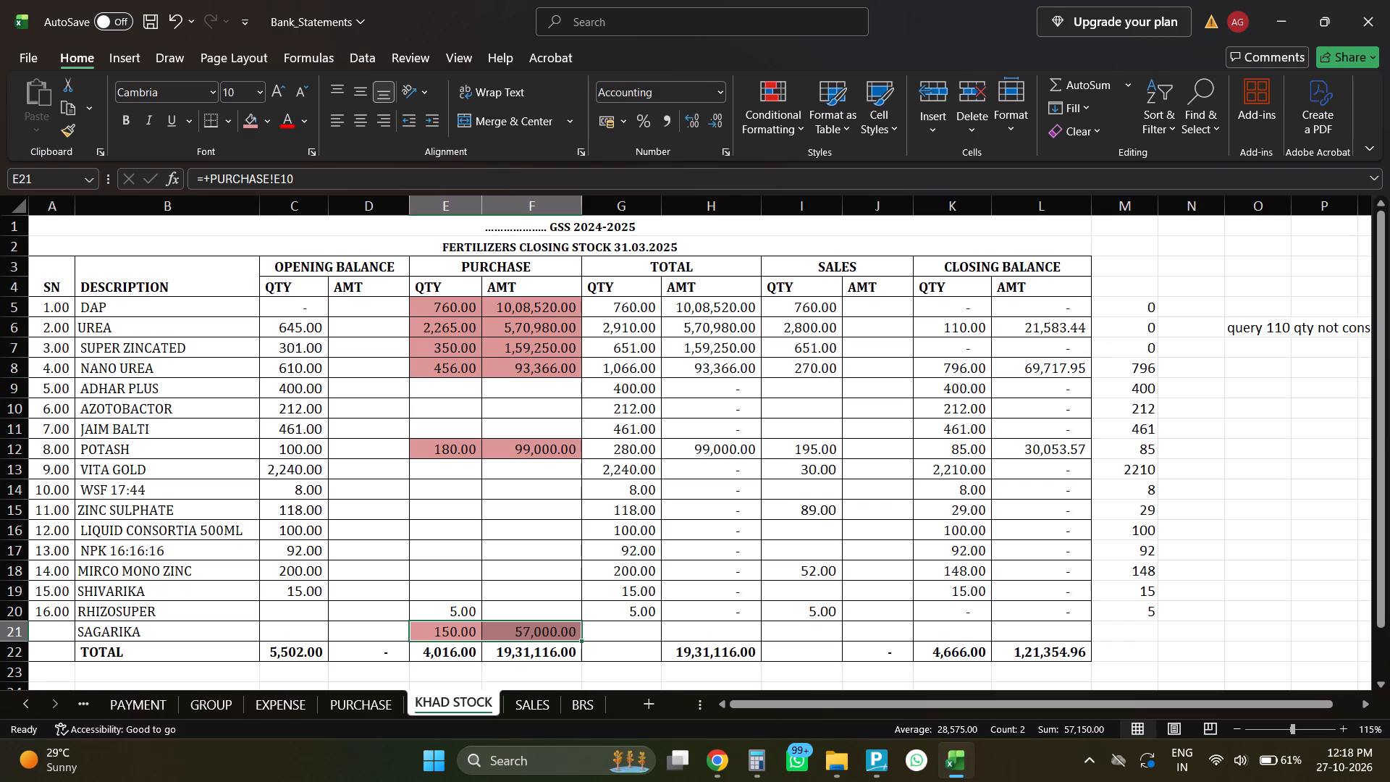
Fill the serial number formula down into A21 for the SAGARIKA row.
click(48, 637)
key(ctrl+d)
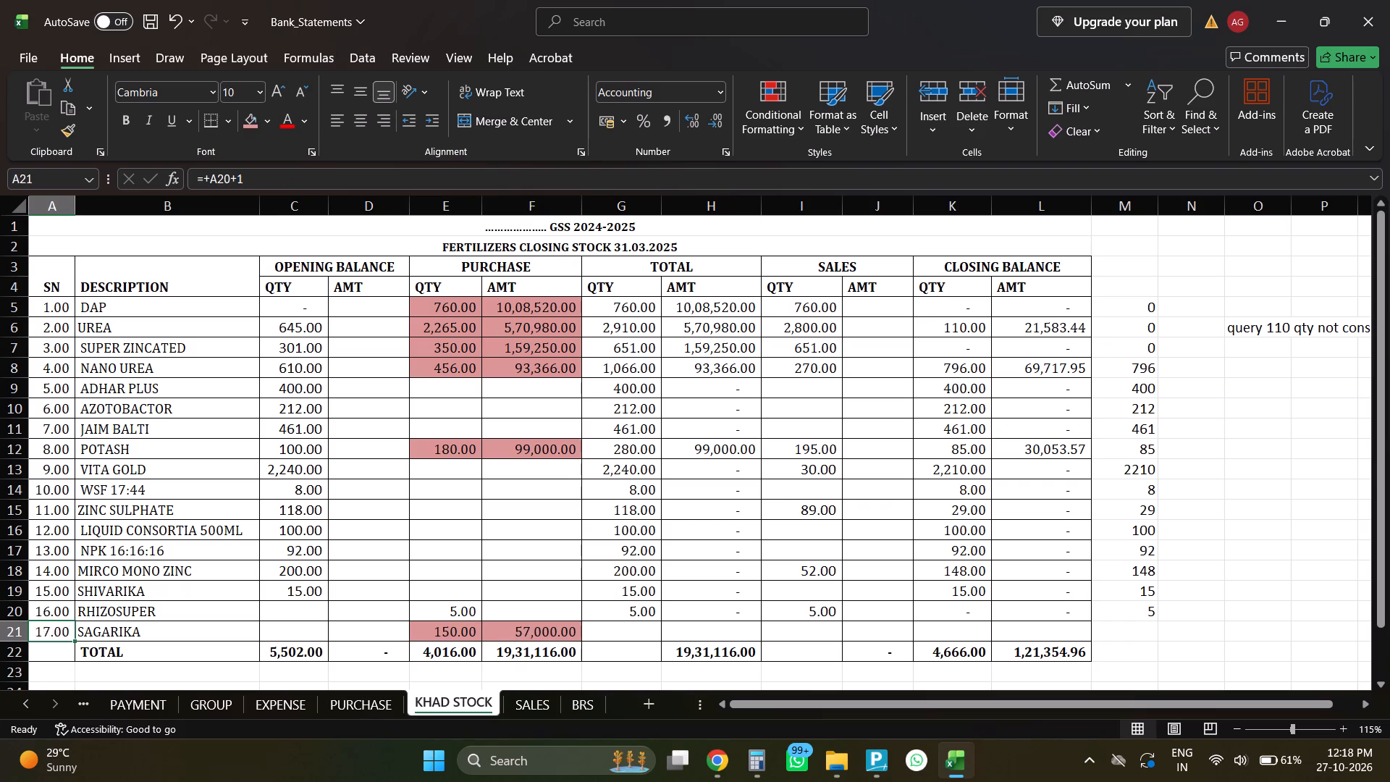
Extend the opening balance quantity total in C22 to include the SAGARIKA row, using =SUM(C5:C21).
click(434, 654)
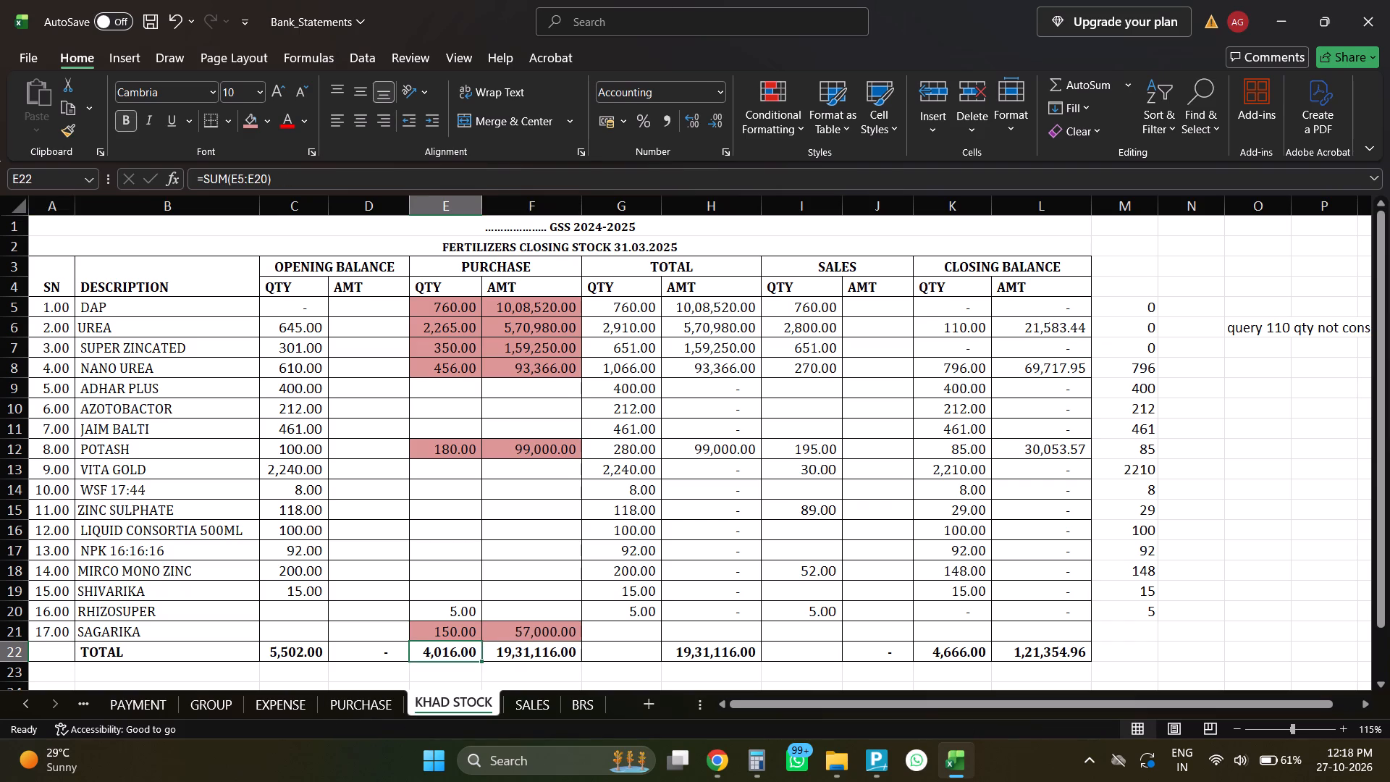
key(F2)
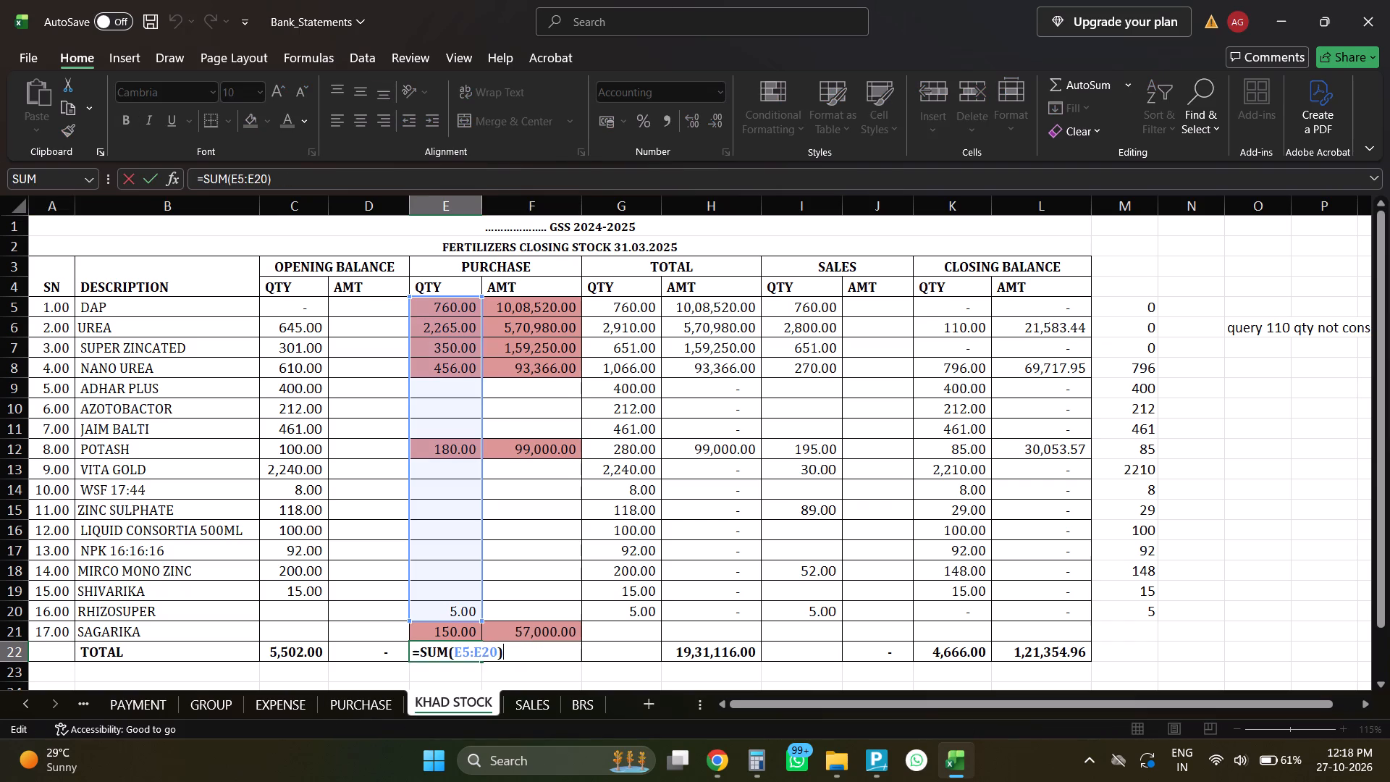
key(Escape)
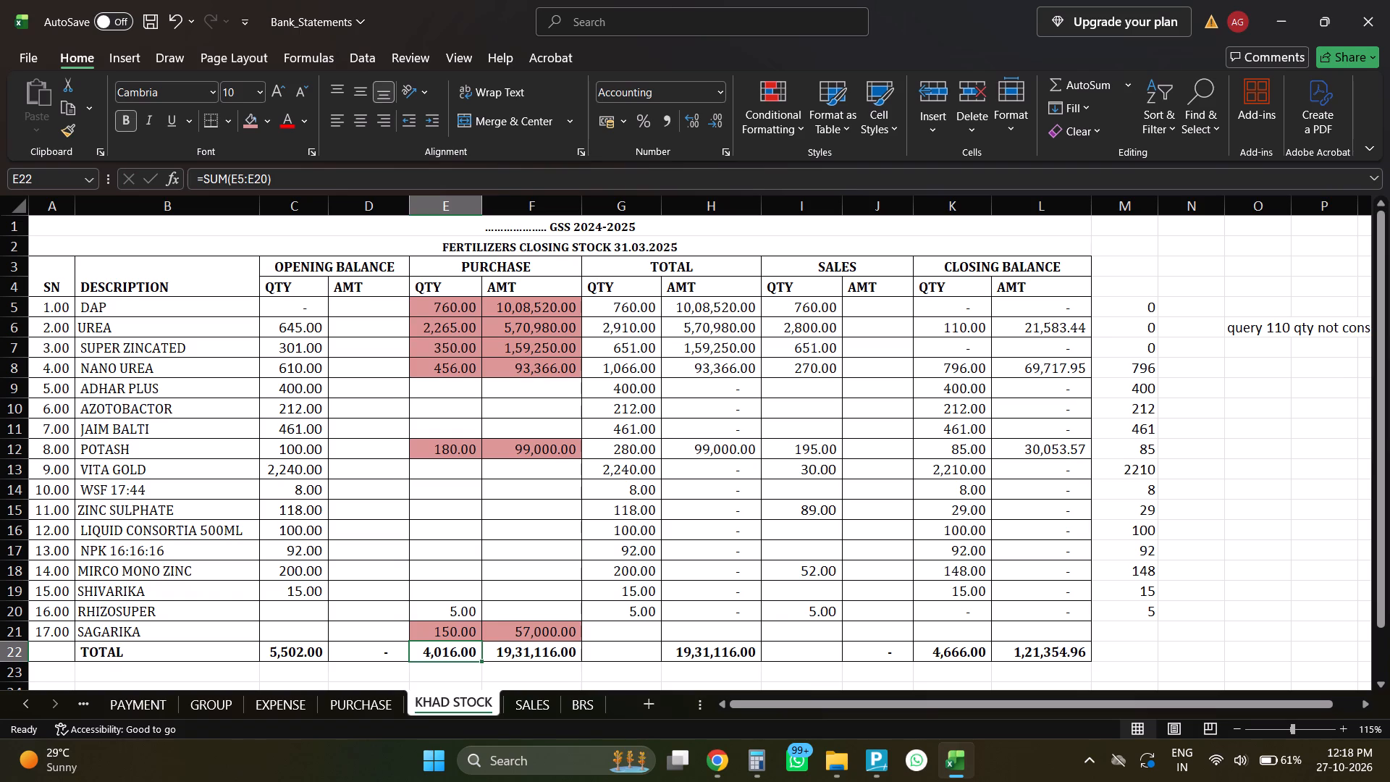
key(Left)
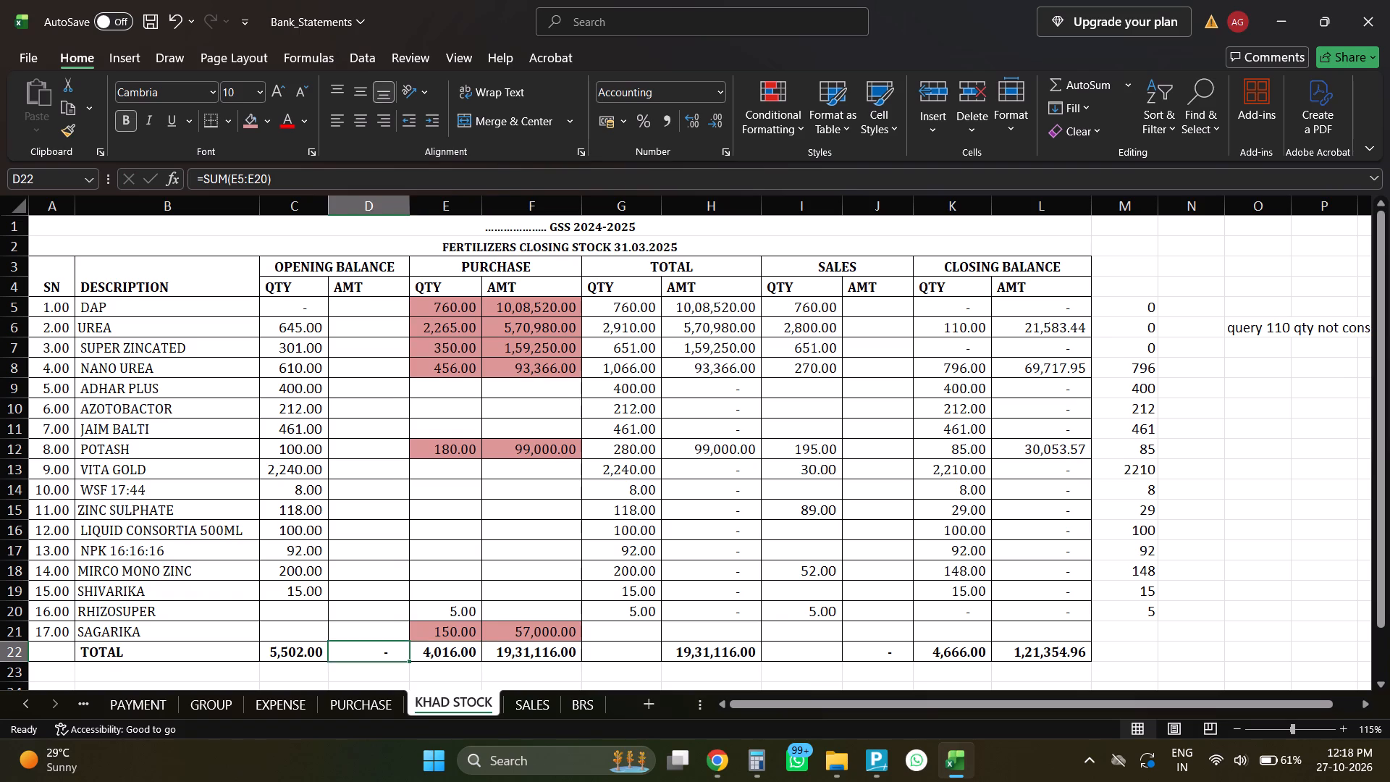
key(Left)
key(F2)
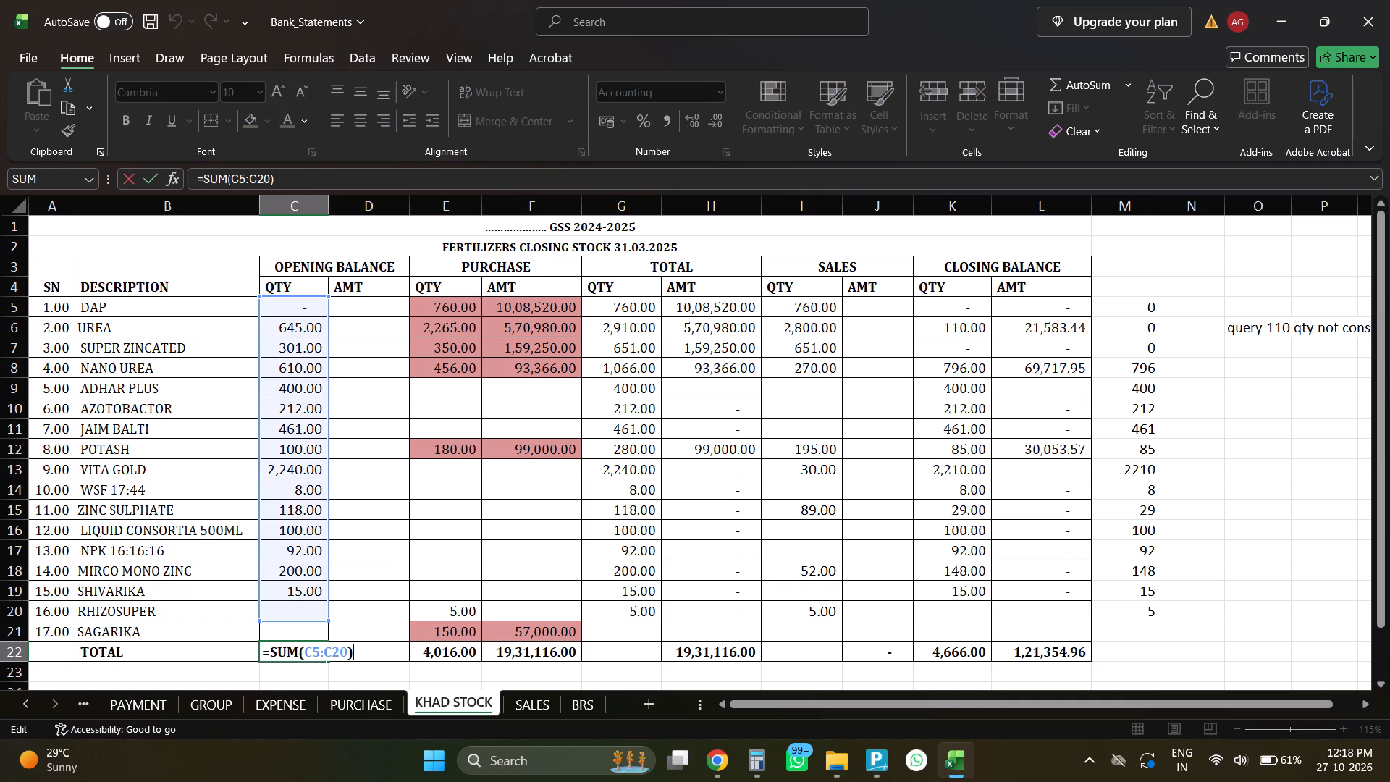
key(Left)
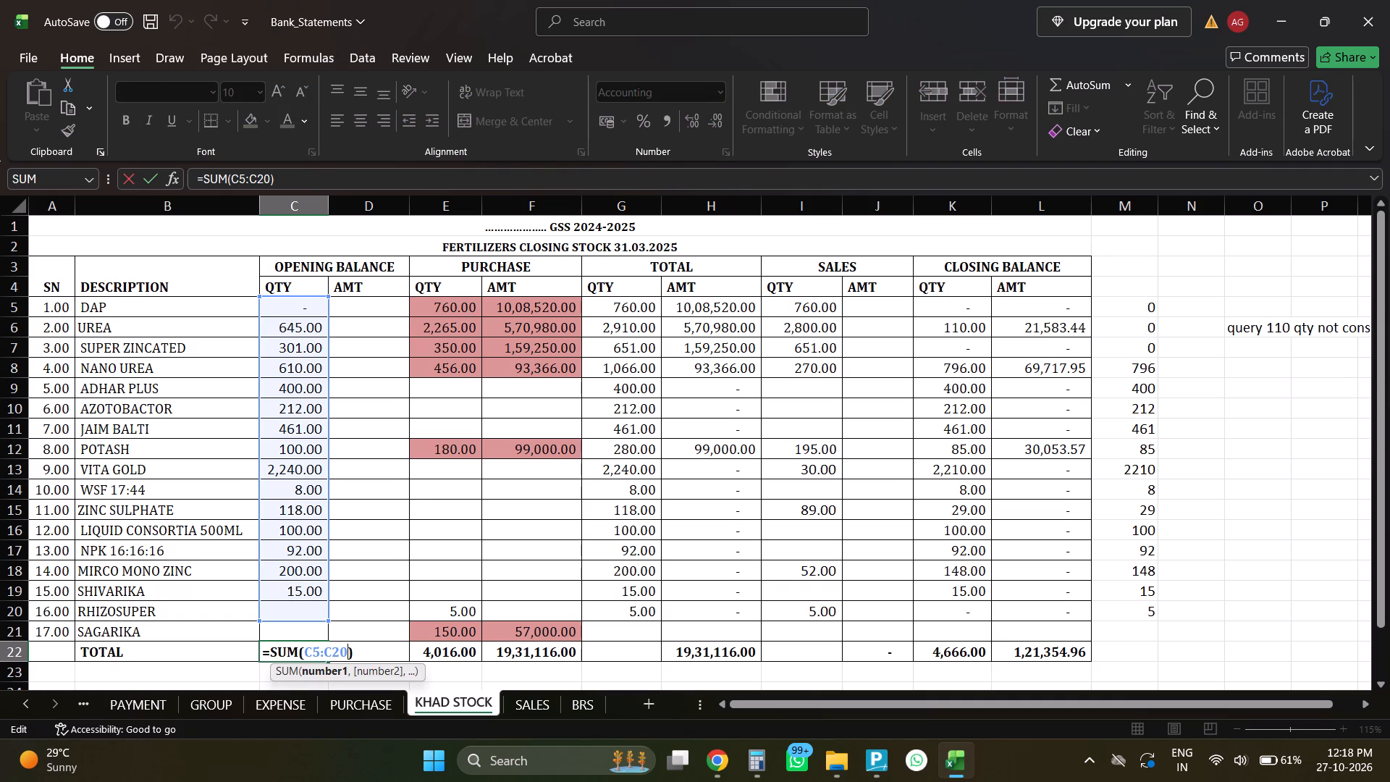
key(BackSpace)
key(1)
key(Return)
Copy the C22 total formula to D22:F22, H22 and J22:L22 in the TOTAL row.
key(Up)
key(ctrl+c)
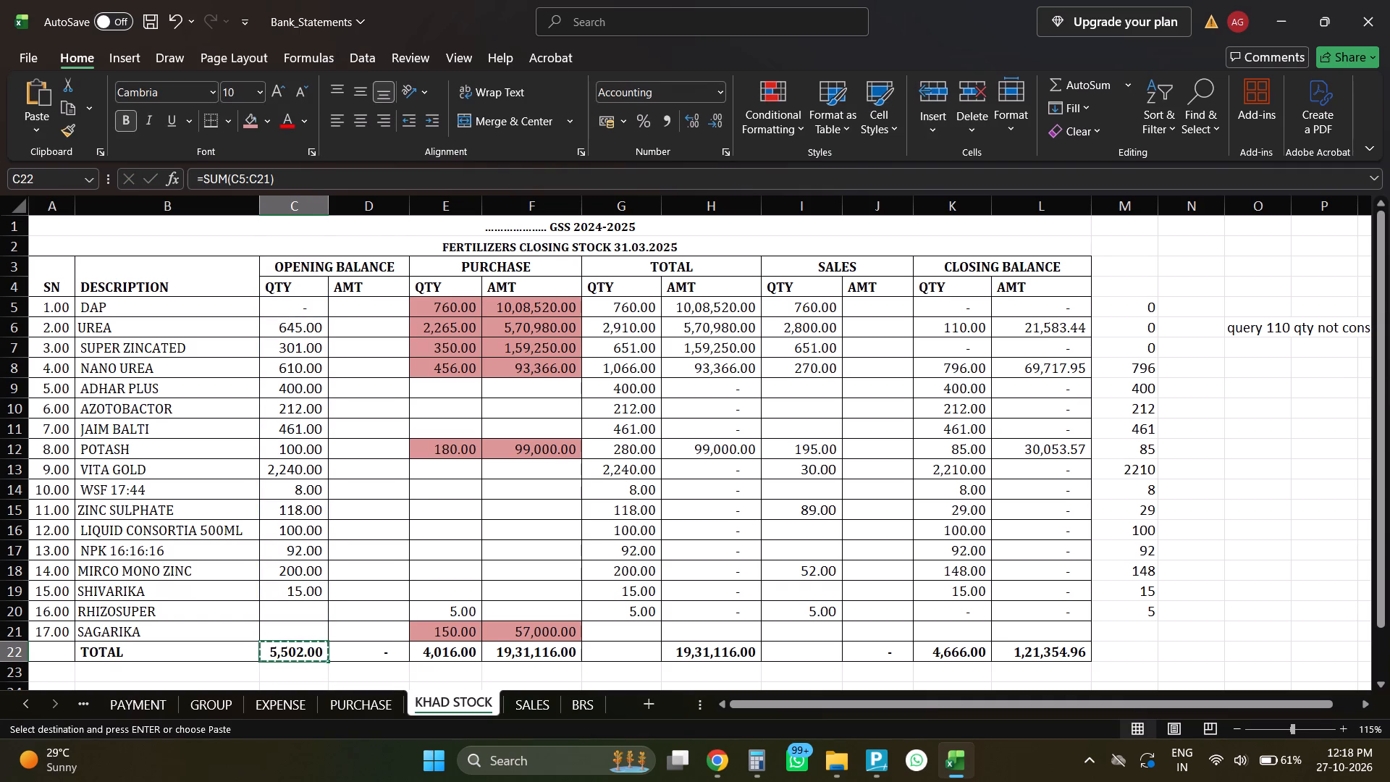
key(Right)
key(shift+Right)
key(shift+Right)
key(ctrl+v)
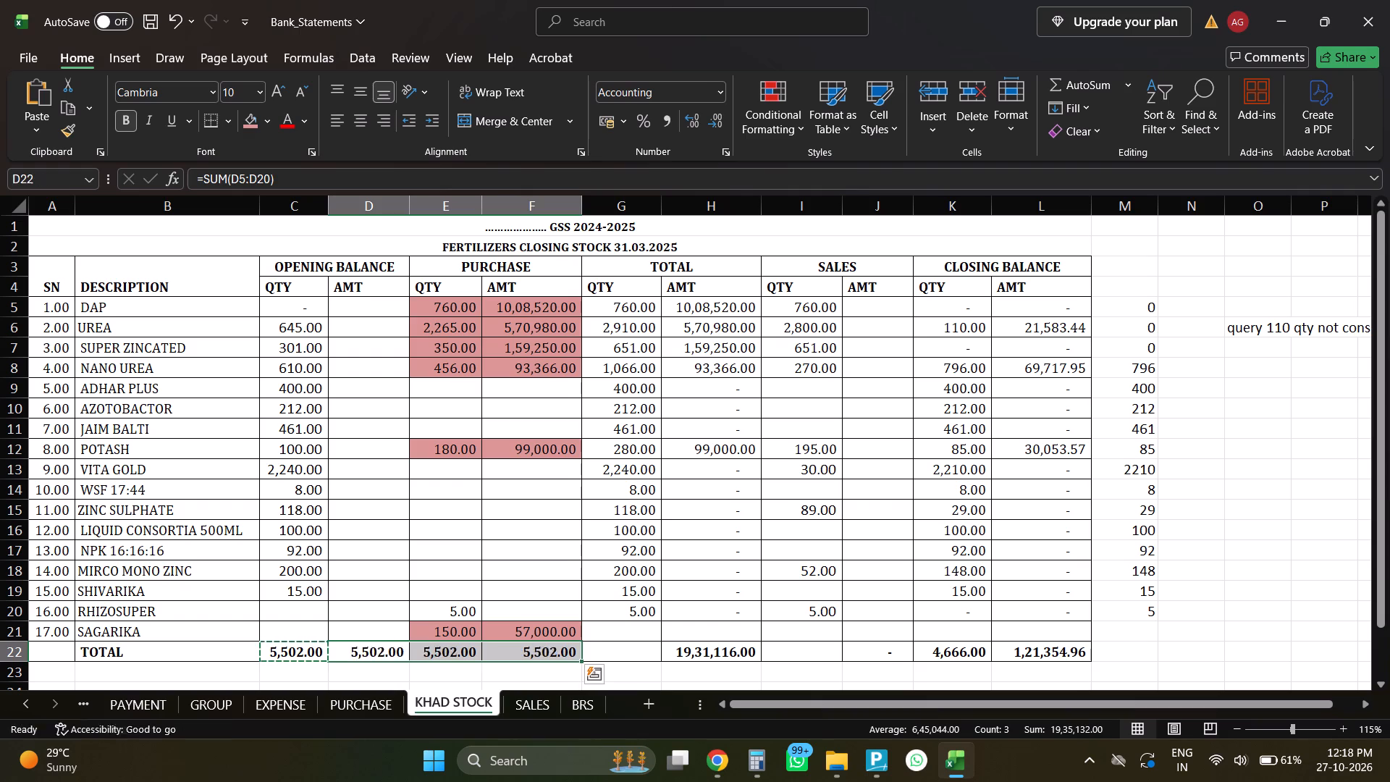
key(Right)
key(Right)
key(Right)
key(Right)
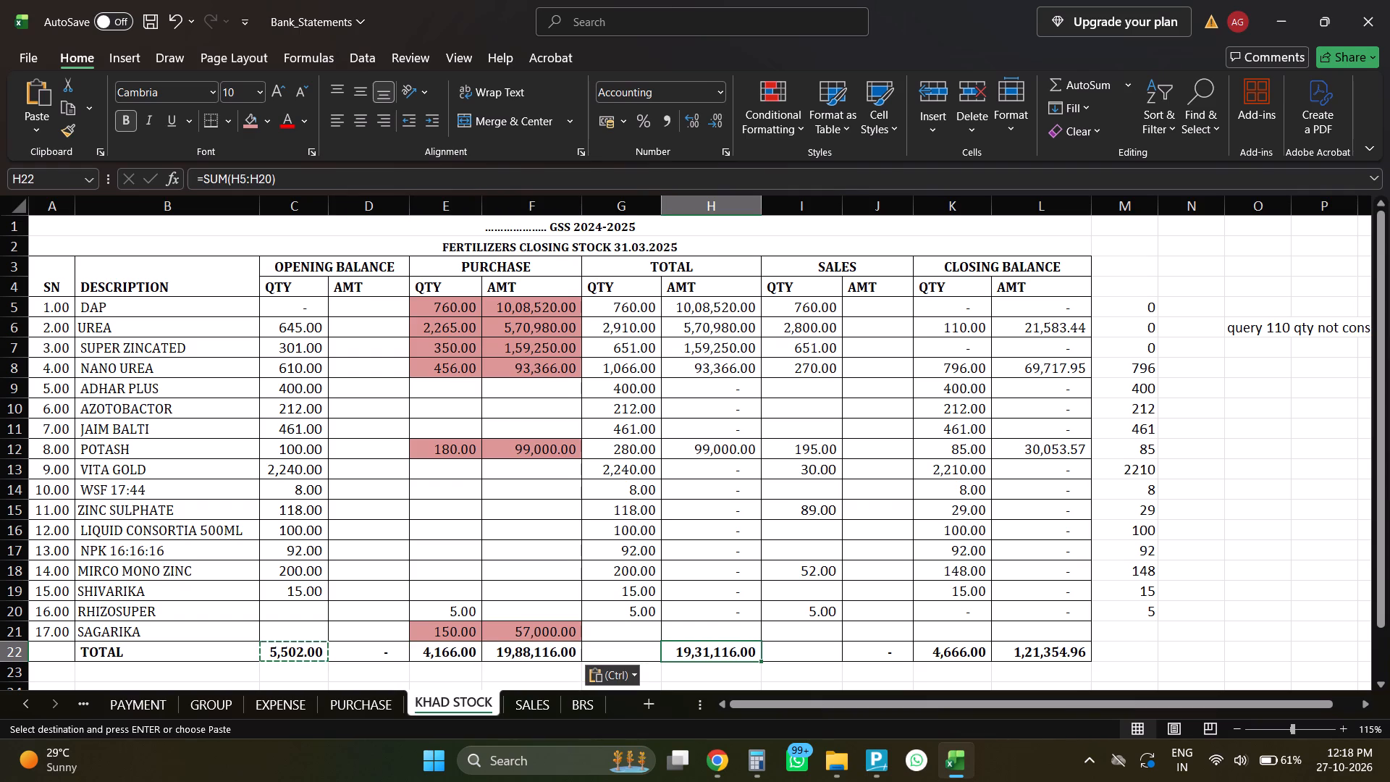
key(ctrl+v)
key(Right)
key(Right)
key(Right)
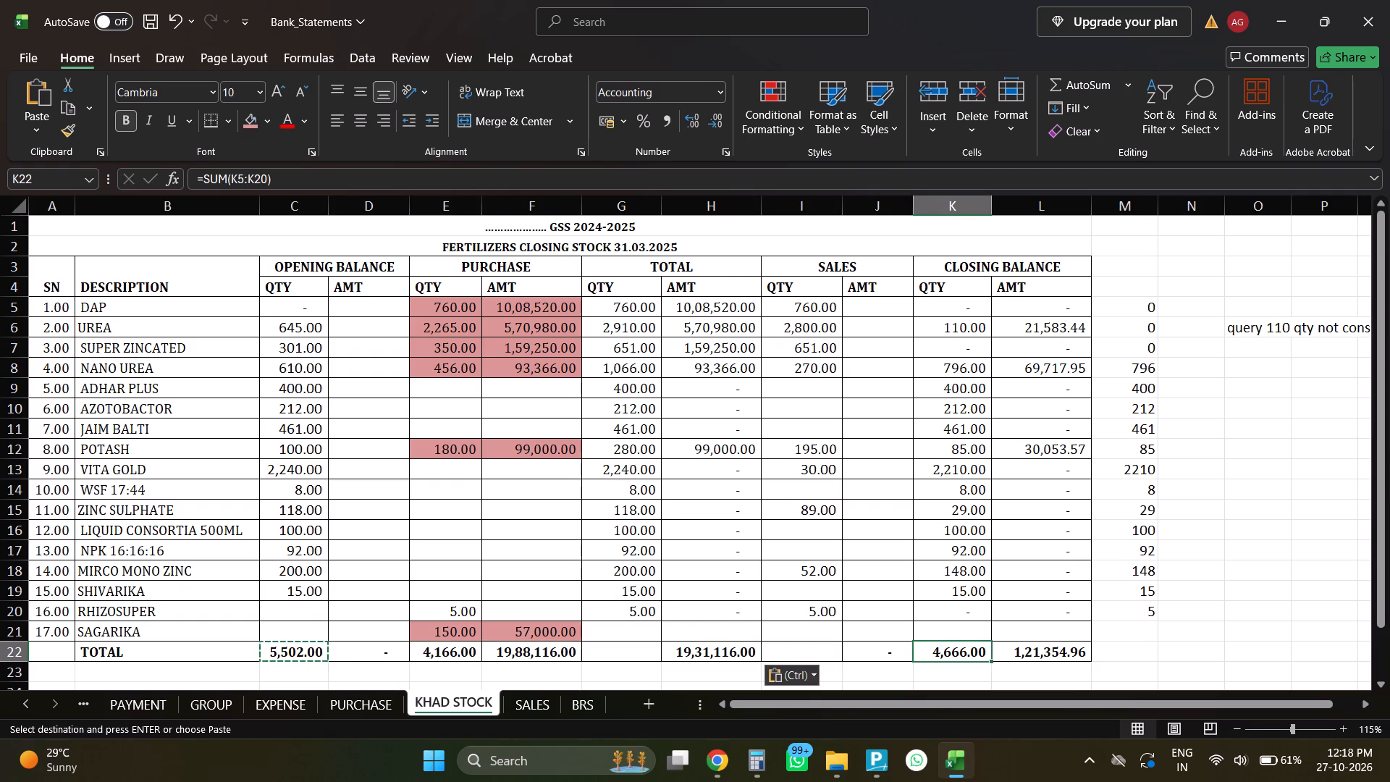
key(Left)
key(shift+Right)
key(shift+Right)
key(ctrl+v)
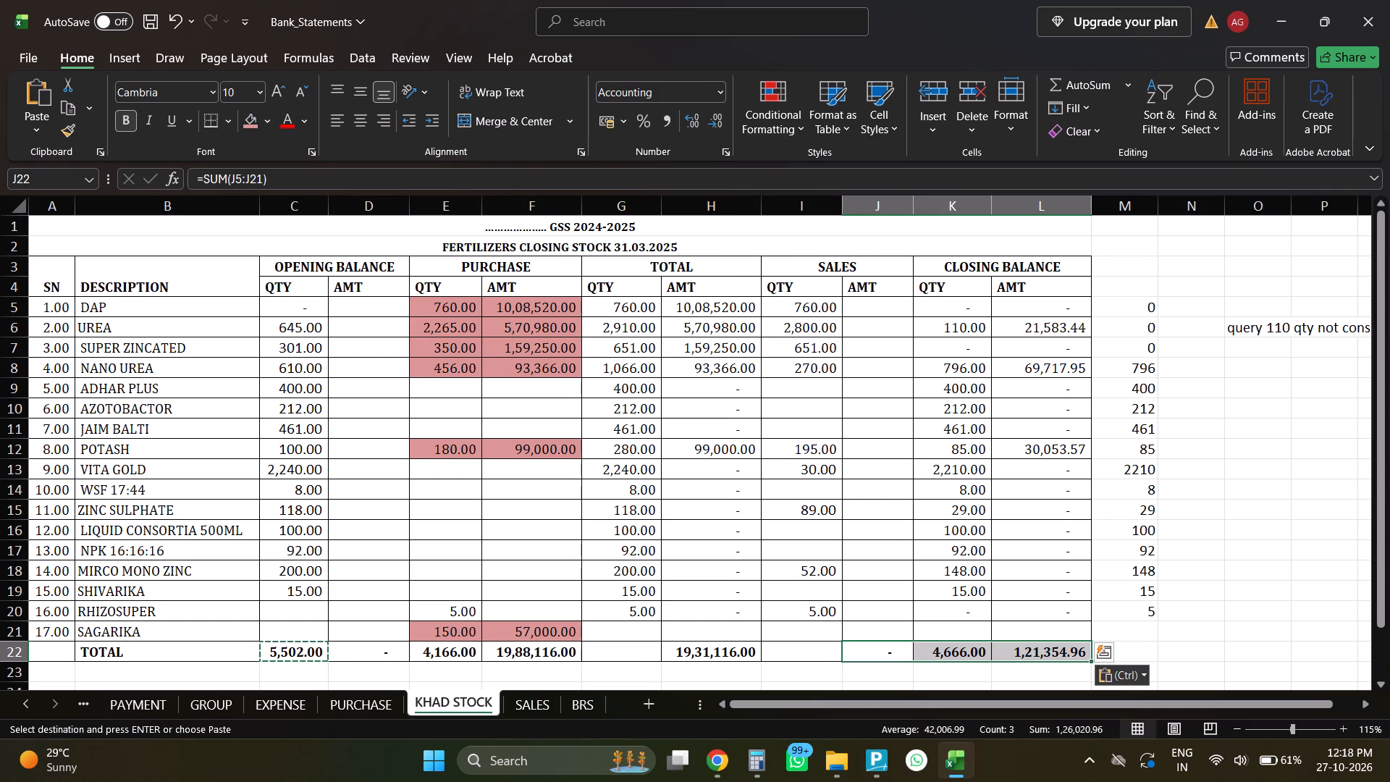
key(Escape)
Check the sum range of each formula in the TOTAL row from C22 across to L22.
key(Left)
key(Left)
key(Left)
key(Left)
key(Left)
key(Left)
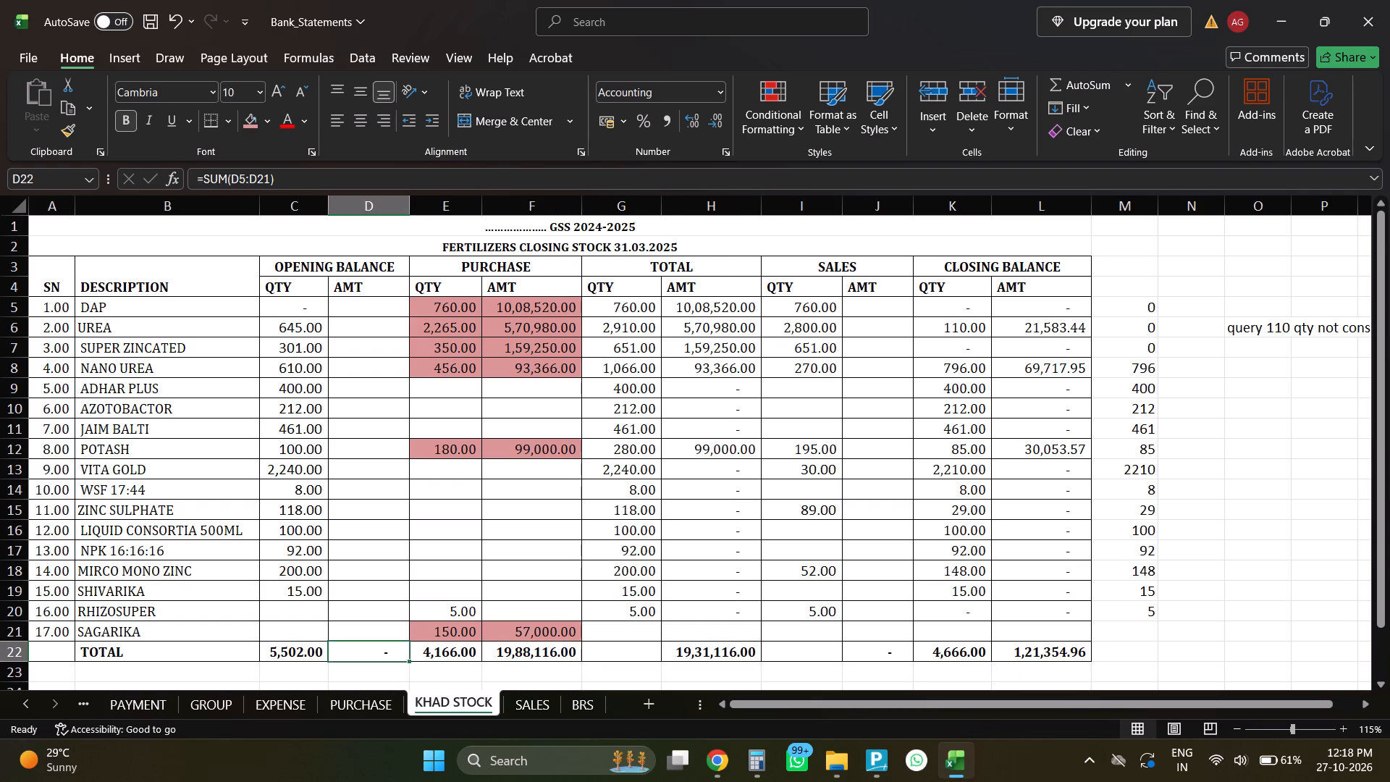
key(Left)
key(F2)
key(Escape)
key(Right)
key(F2)
key(Escape)
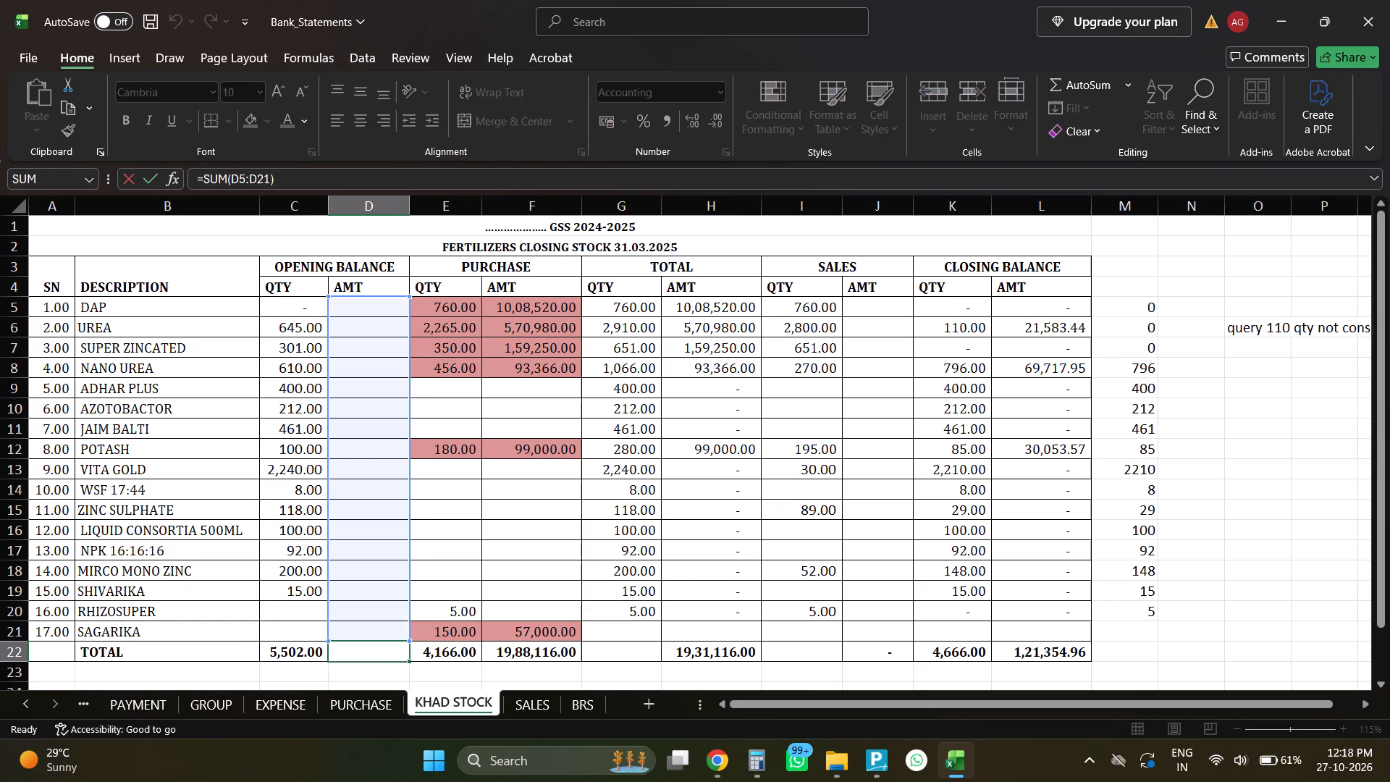
key(Right)
key(F2)
key(Escape)
key(Right)
key(F2)
key(Escape)
key(Right)
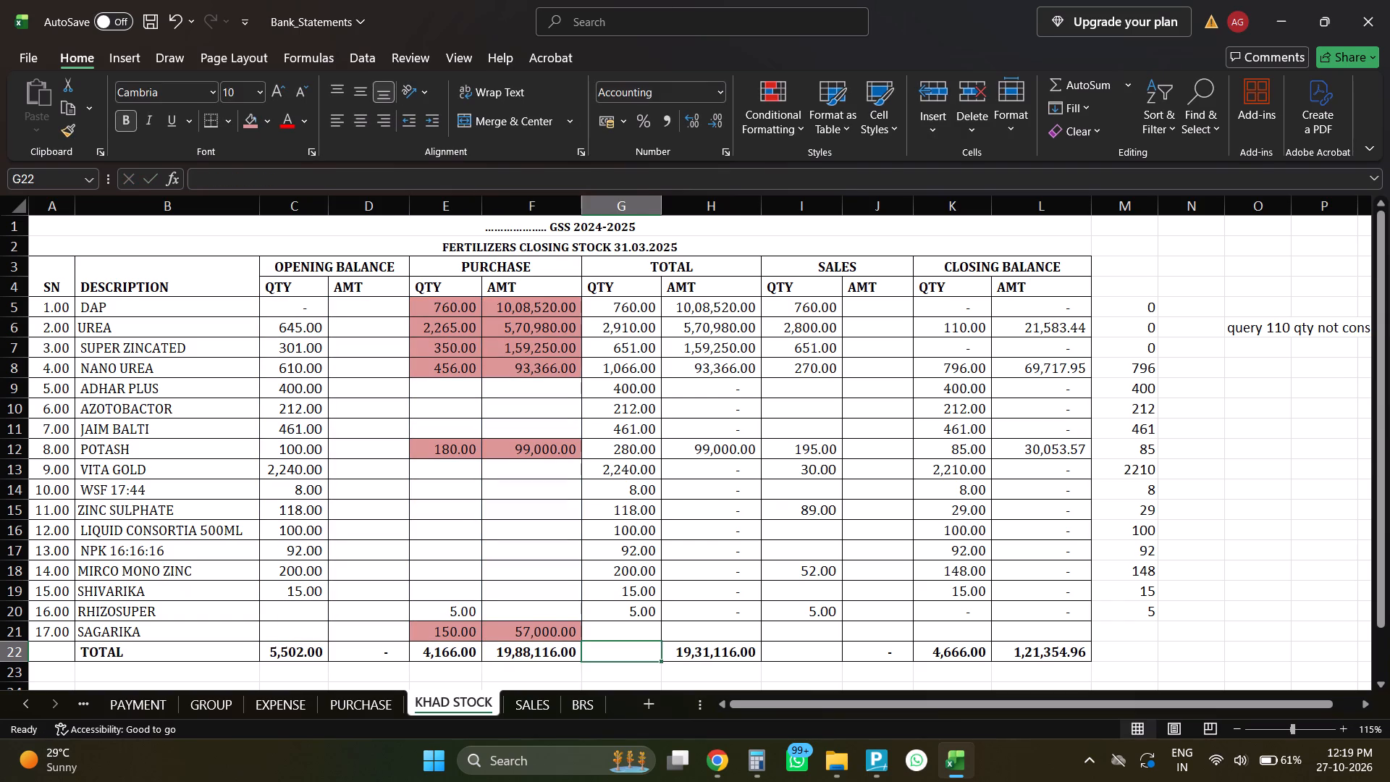
key(Right)
key(F2)
key(Escape)
key(Right)
key(Right)
key(F2)
key(Escape)
key(Right)
key(F2)
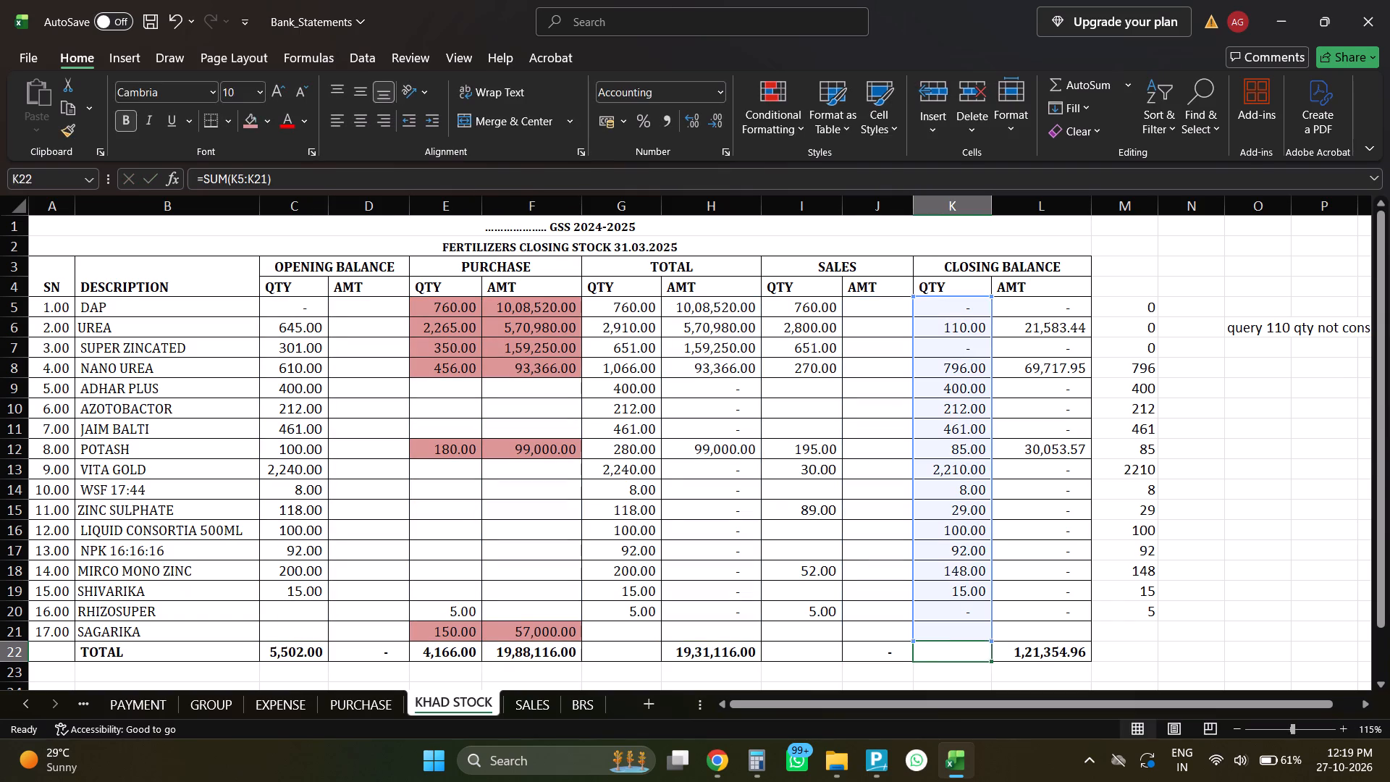
key(Escape)
key(Right)
key(F2)
key(Escape)
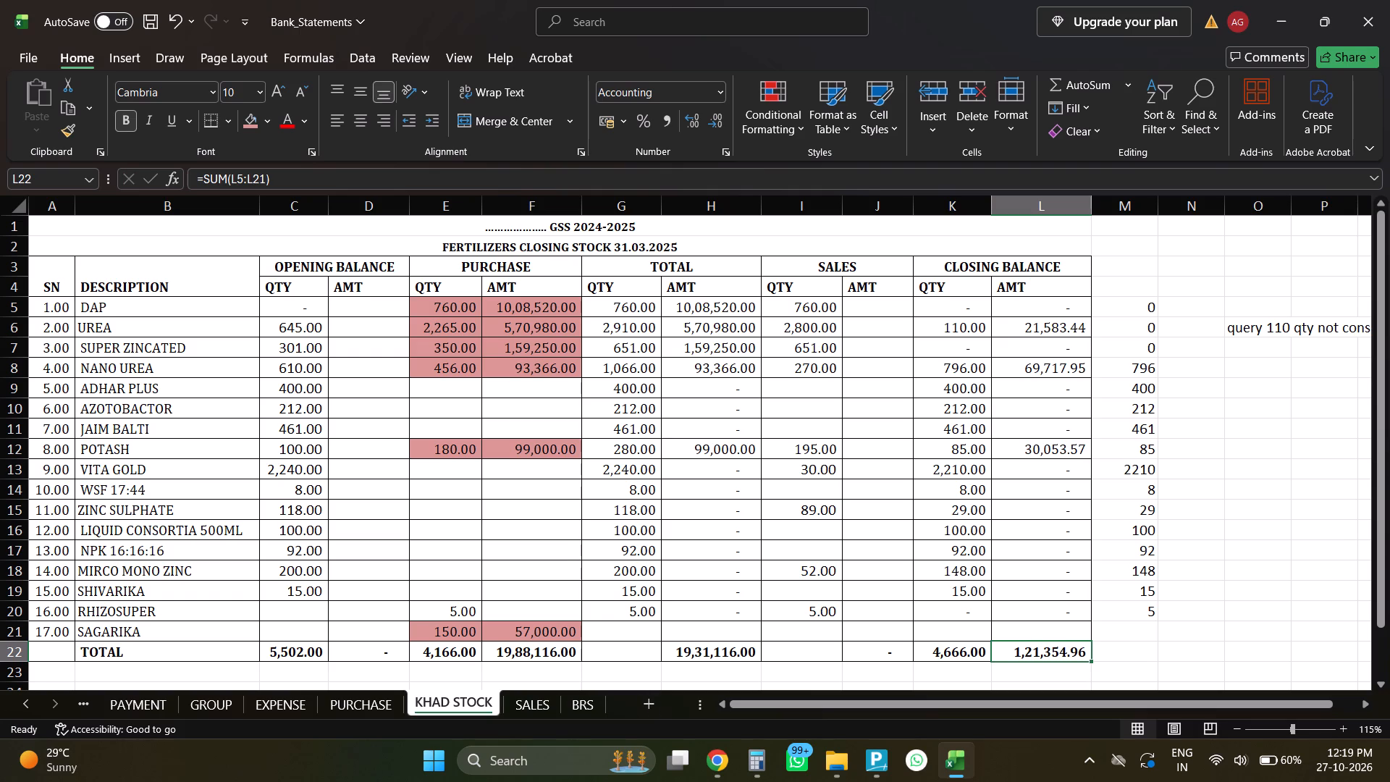
Fill the CLOSING BALANCE formulas in K:L and the TOTAL formulas in G:H down from row 5 through SAGARIKA's row 21.
drag(979, 308, 1016, 631)
key(ctrl+d)
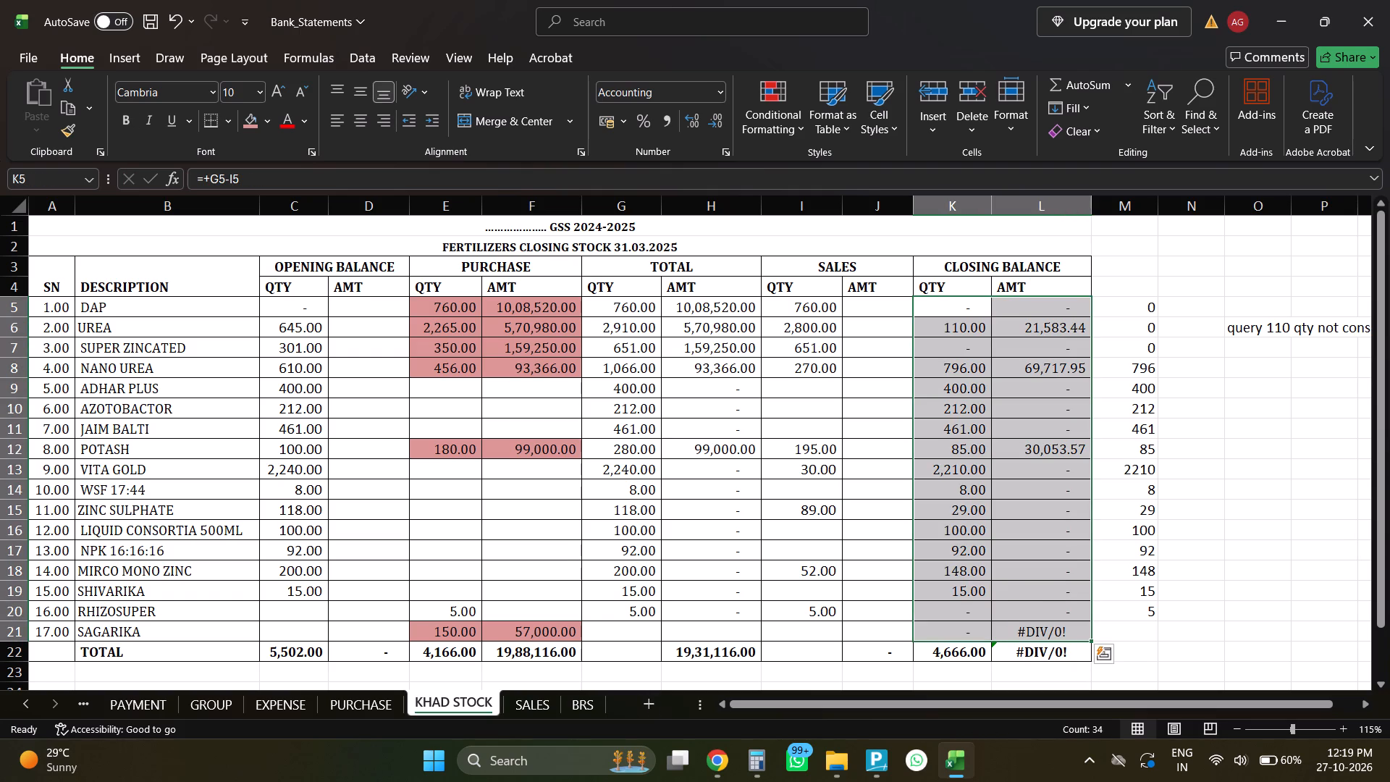
drag(646, 305, 677, 640)
key(ctrl+d)
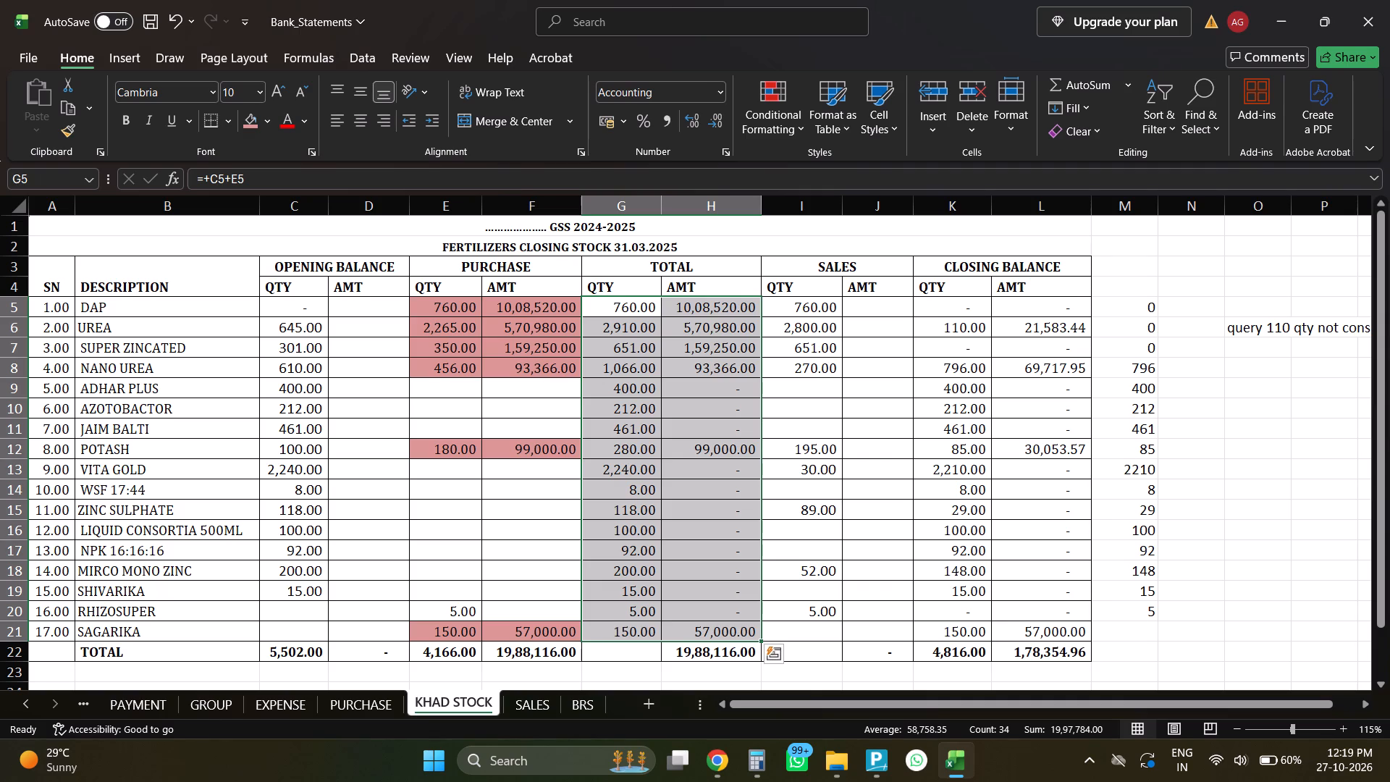
Enter 0 for SAGARIKA's opening balance quantity and amount in C21 and D21.
click(303, 631)
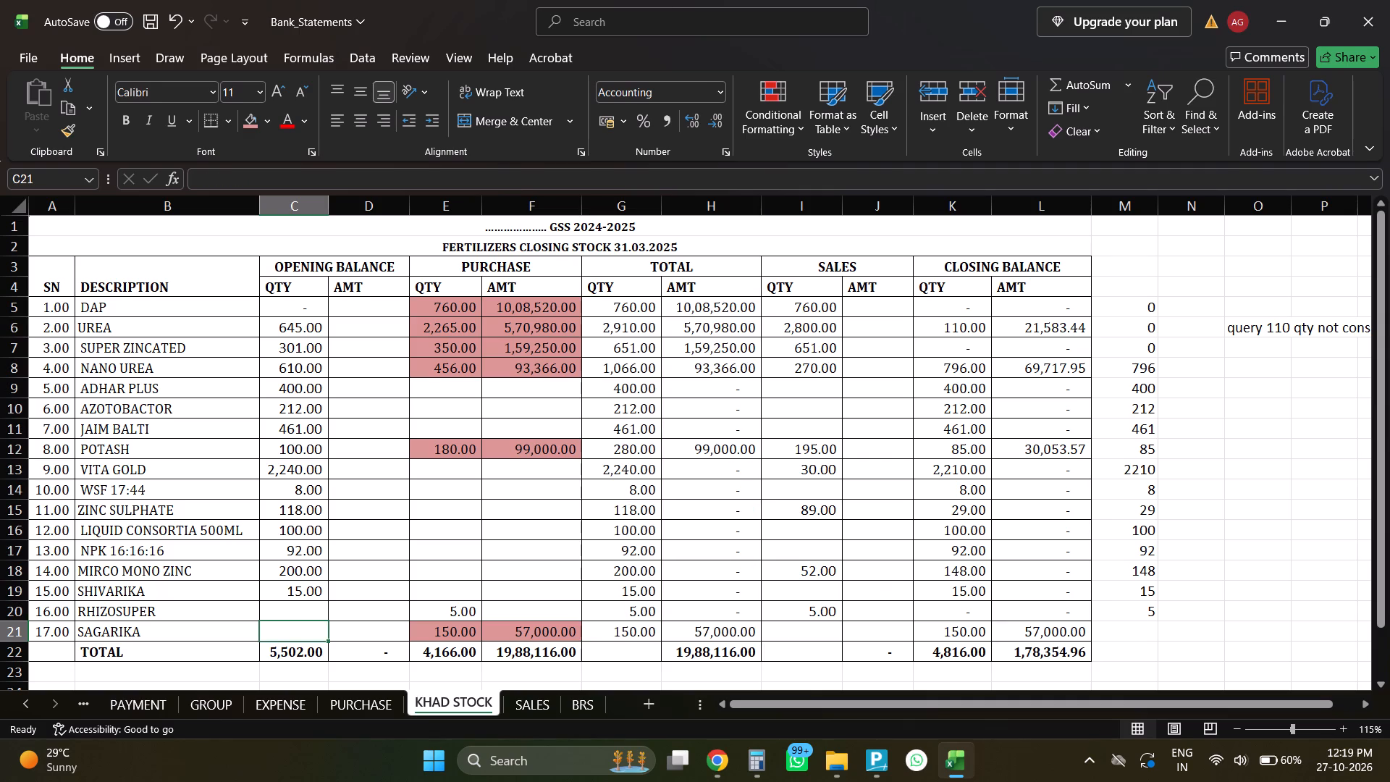
key(0)
key(Return)
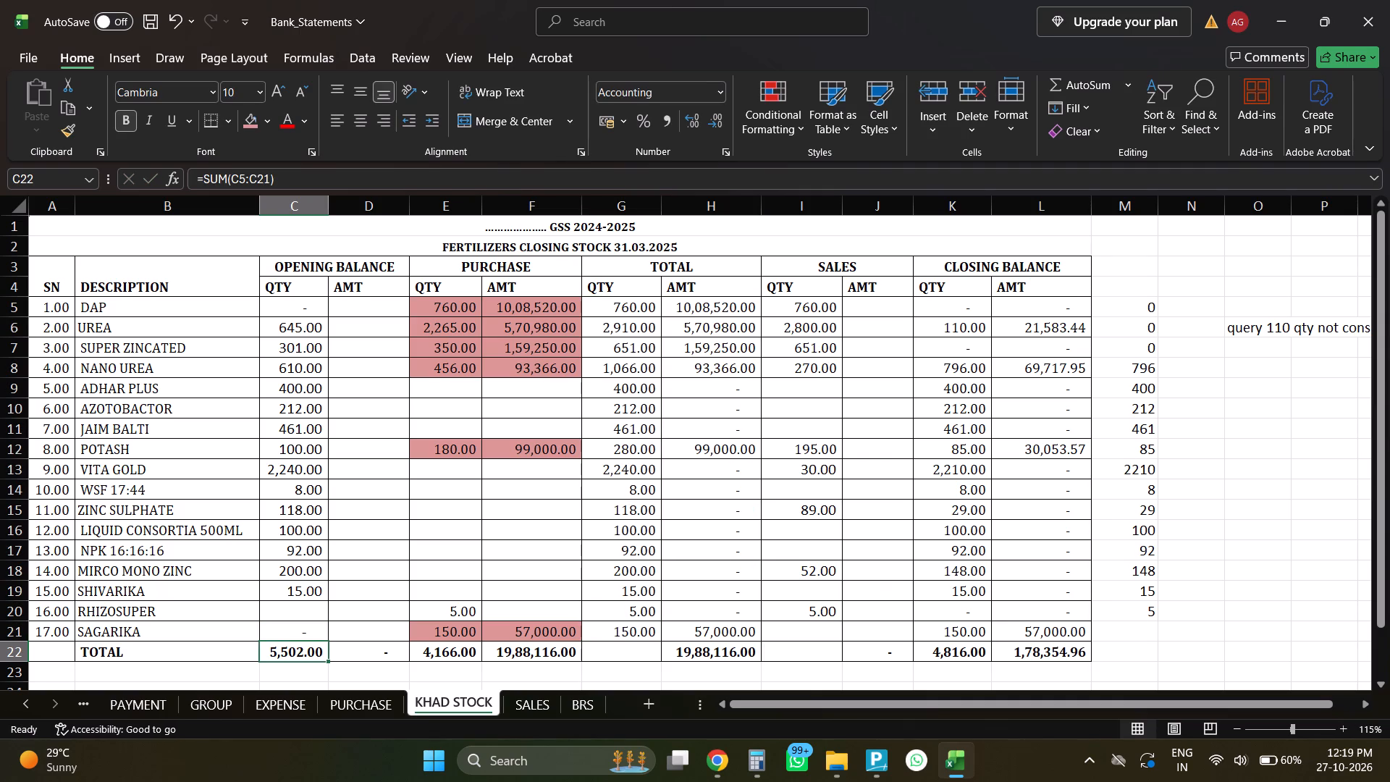
key(Up)
key(Right)
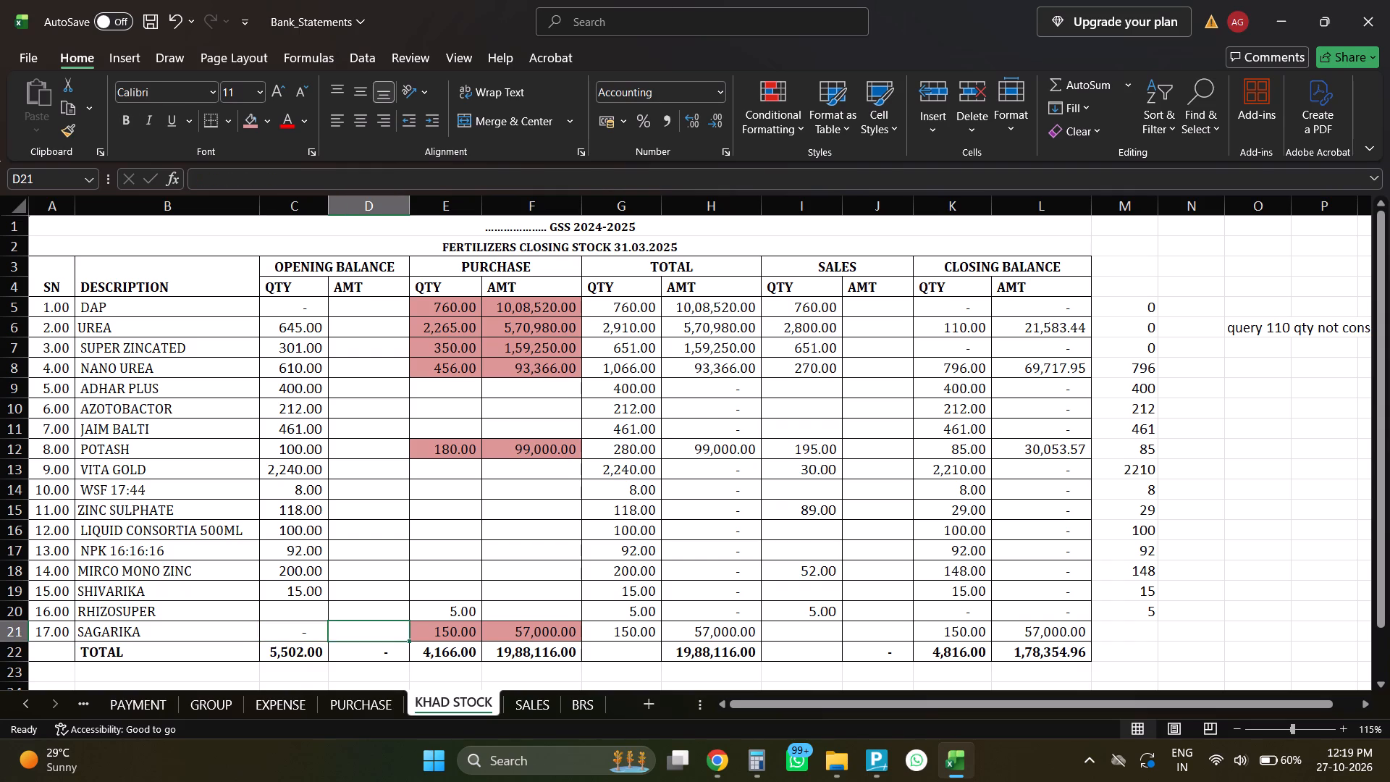
key(0)
key(Return)
Enter 0 for RHIZOSUPER's opening balance quantity and amount in C20 and D20.
key(Up)
key(Up)
key(Left)
key(0)
key(Return)
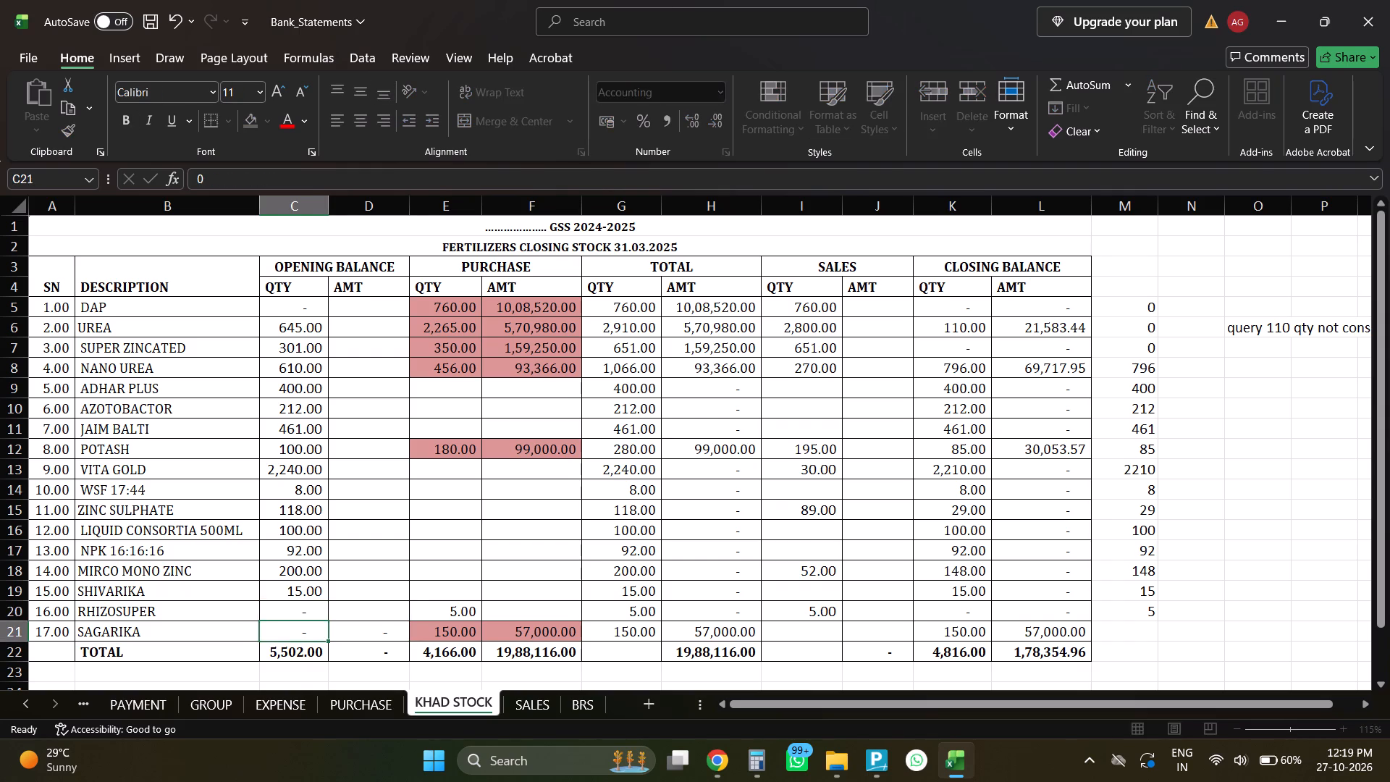
key(Up)
key(Right)
key(0)
key(Return)
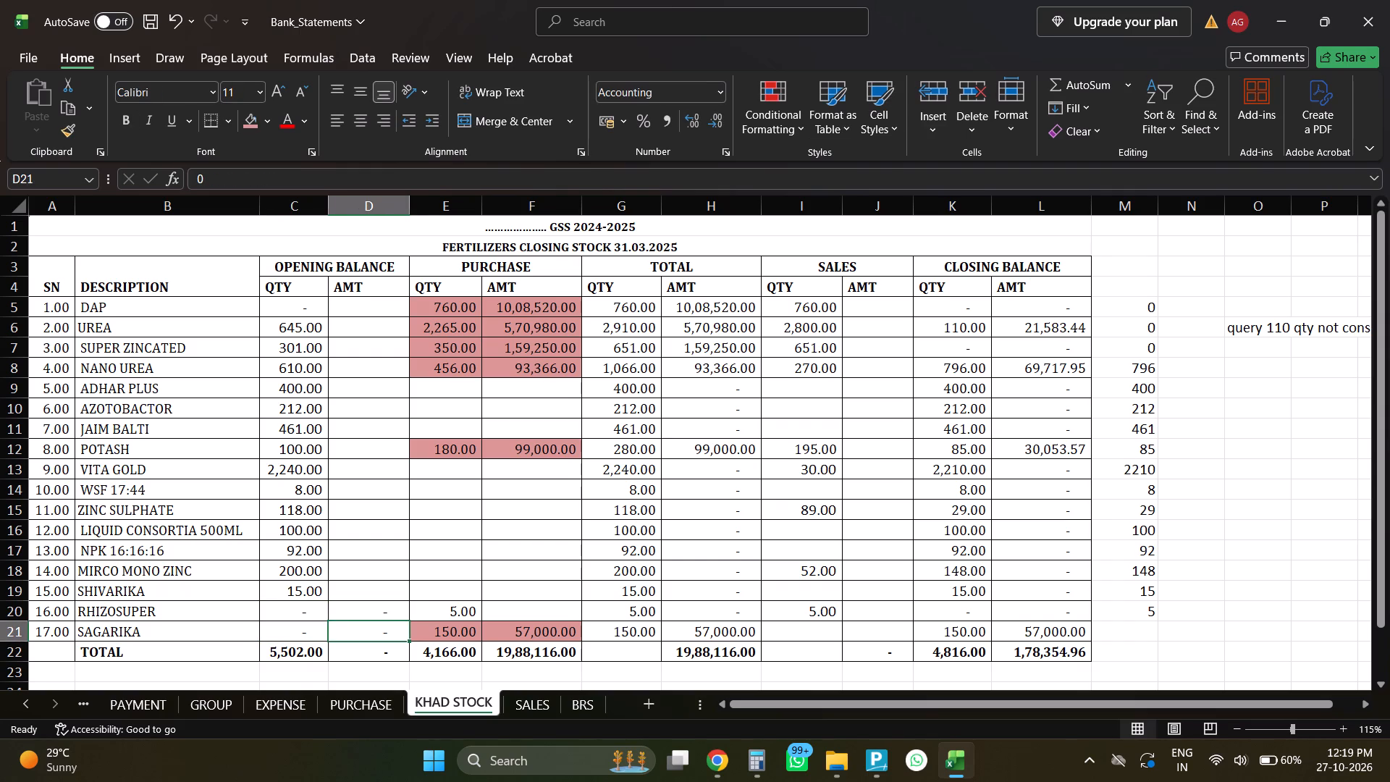
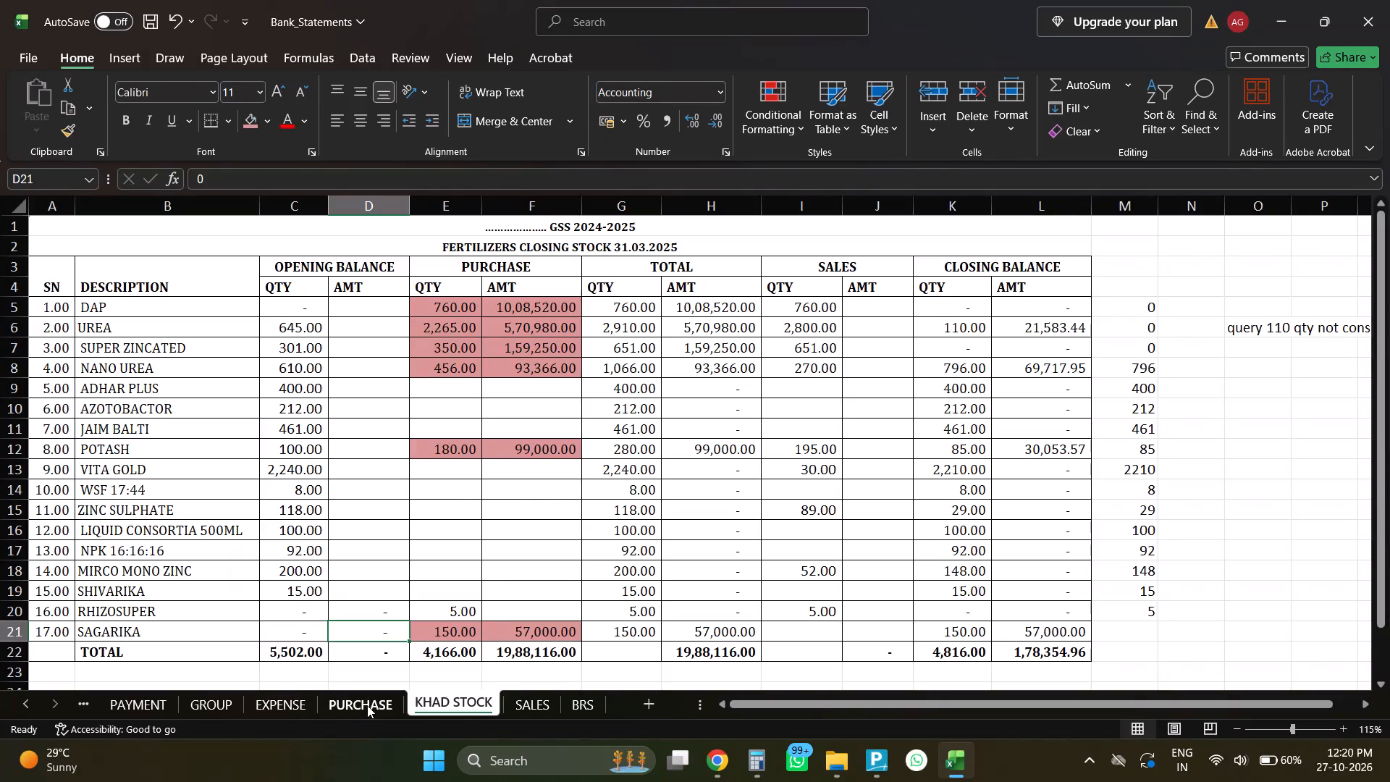
Highlight SAGARIKA's row A10:K10 on the PURCHASE sheet with the same red fill as the matched rows.
click(367, 705)
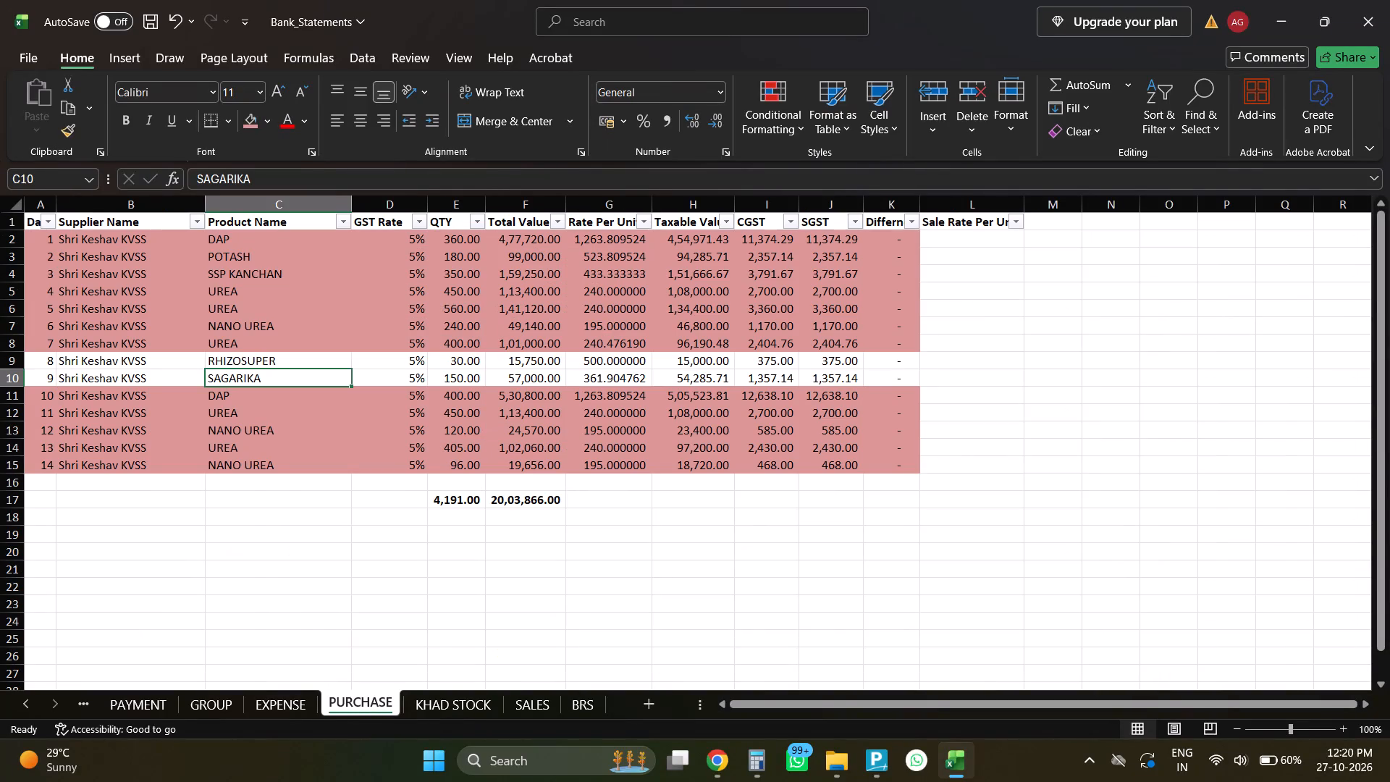
click(426, 707)
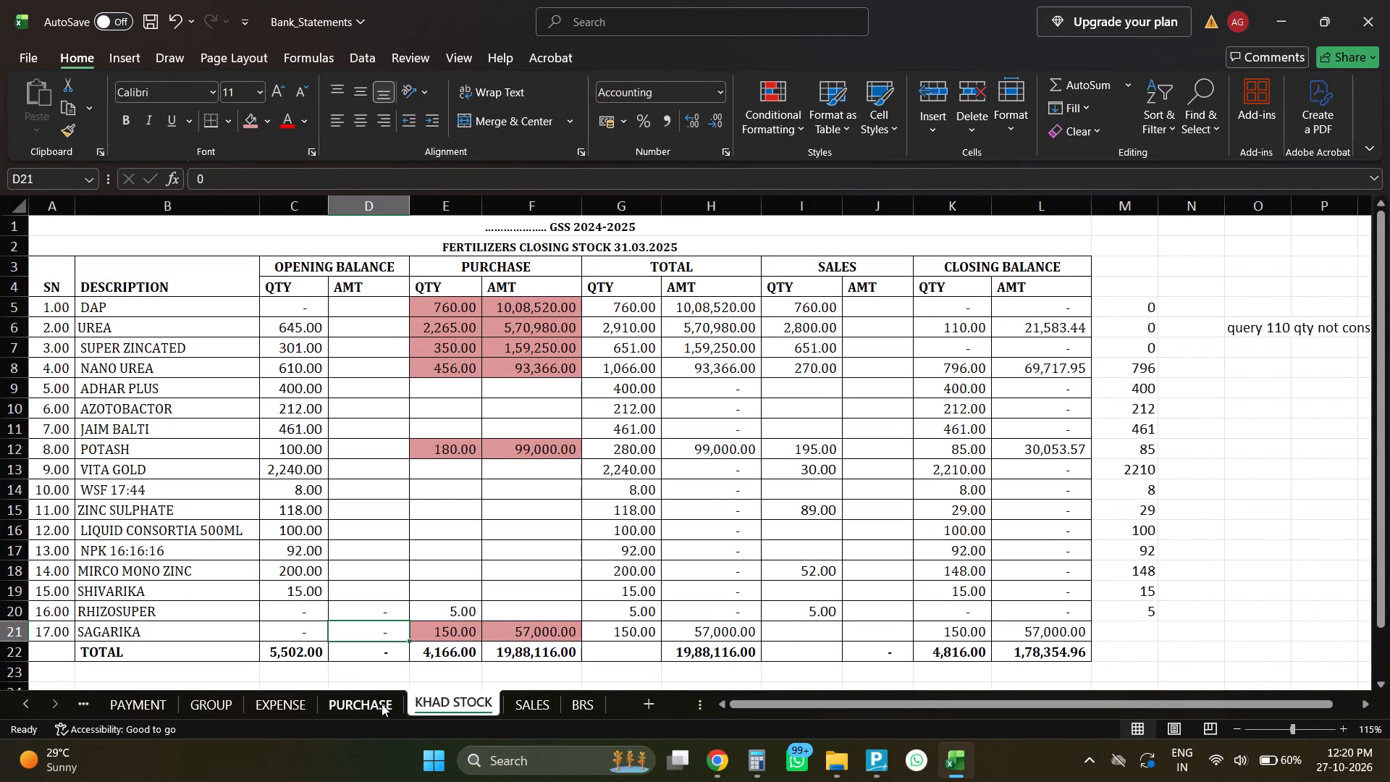
click(382, 704)
drag(51, 381, 906, 377)
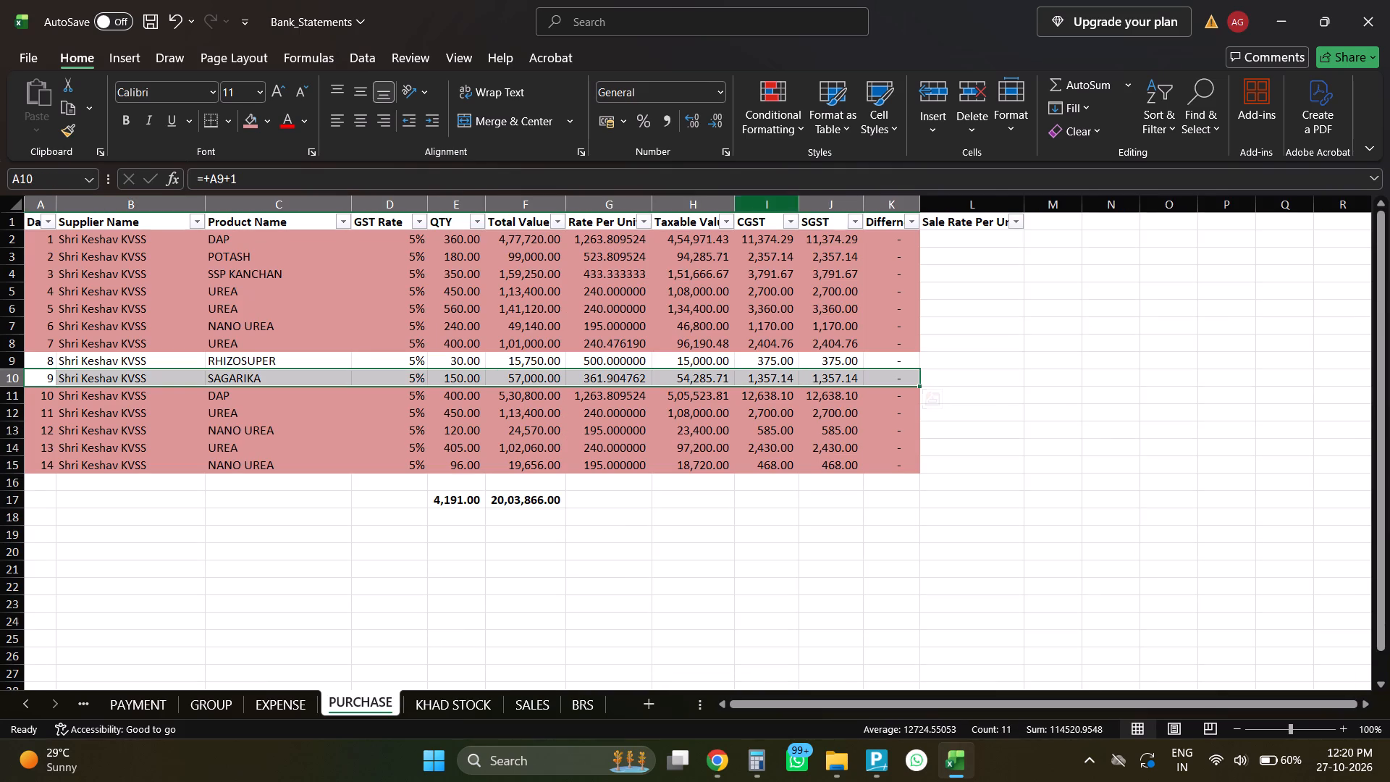
click(245, 121)
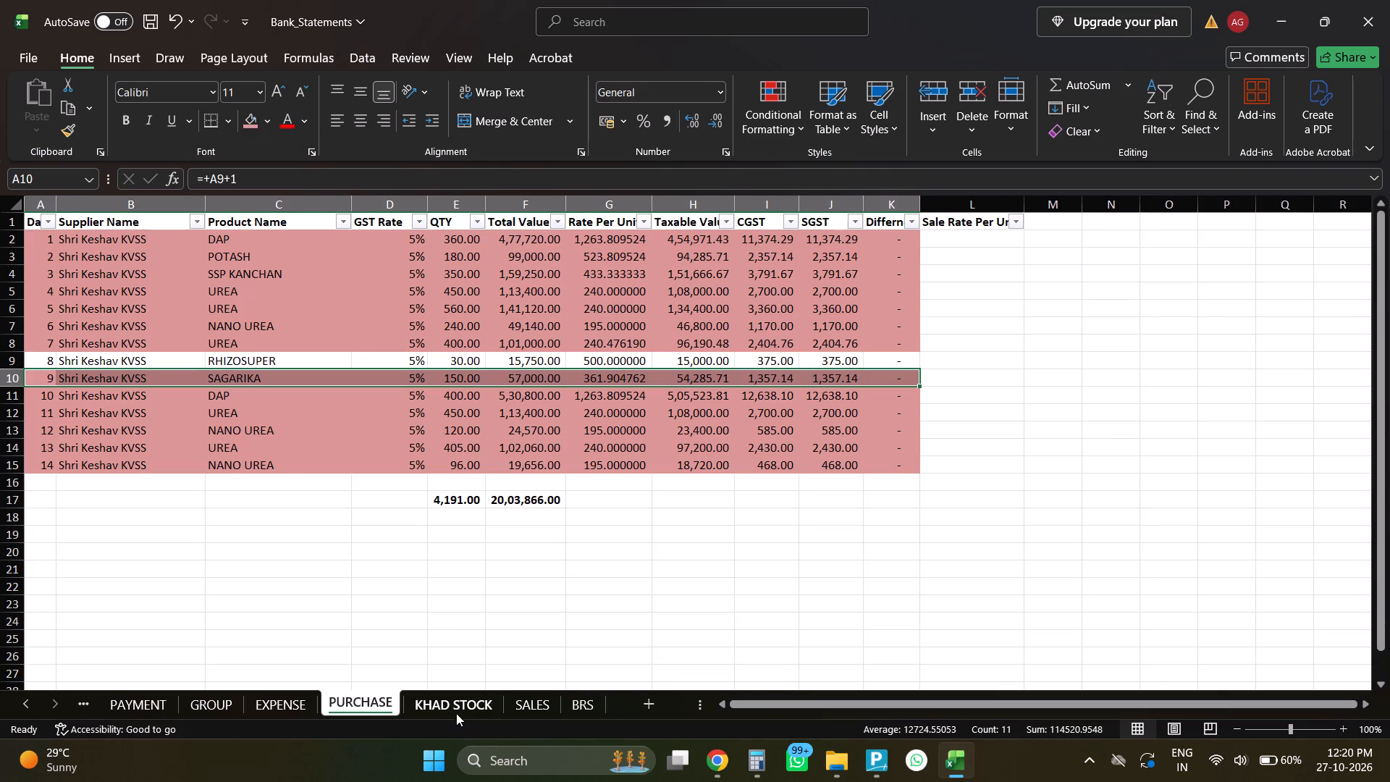
click(450, 705)
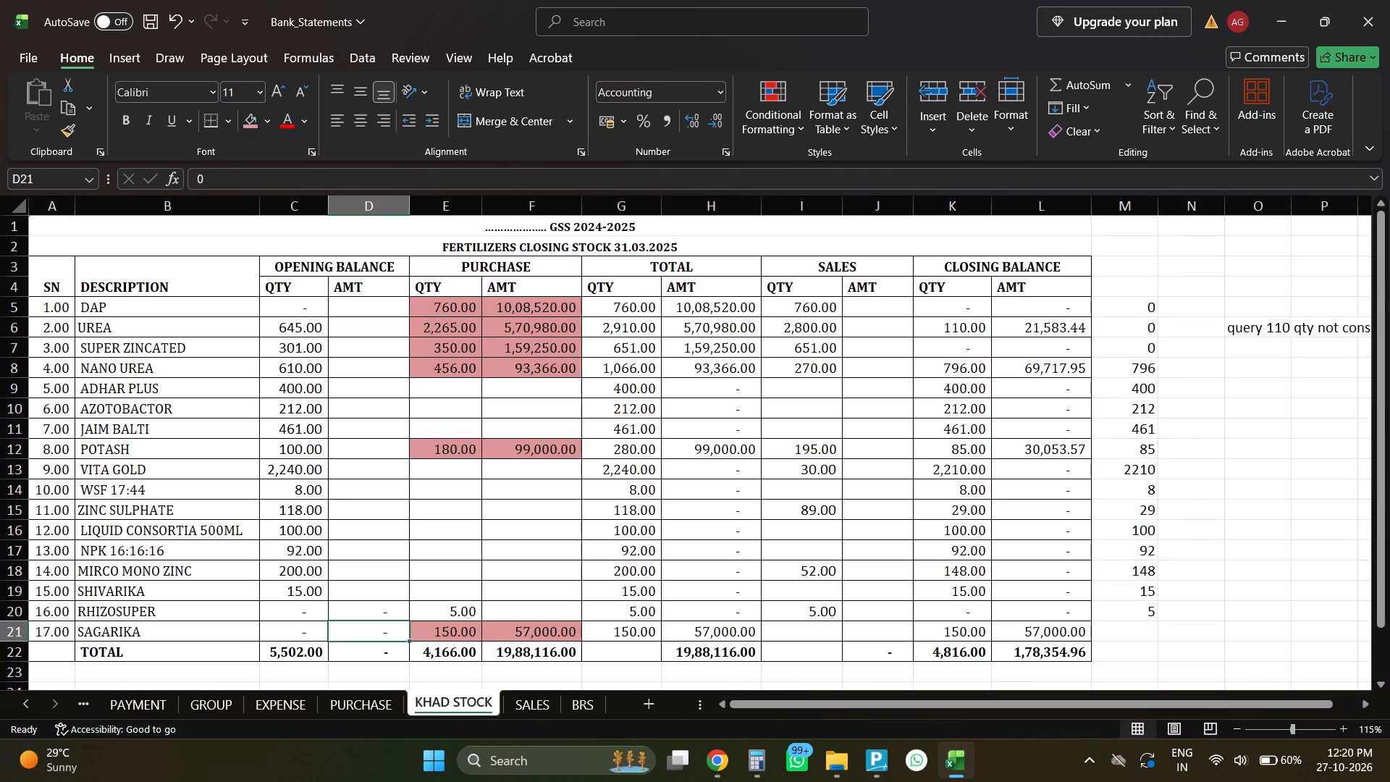
click(371, 707)
Switch to TallyPrime and open the detailed Trial Balance with opening balances and transactions shown.
key(alt+Tab)
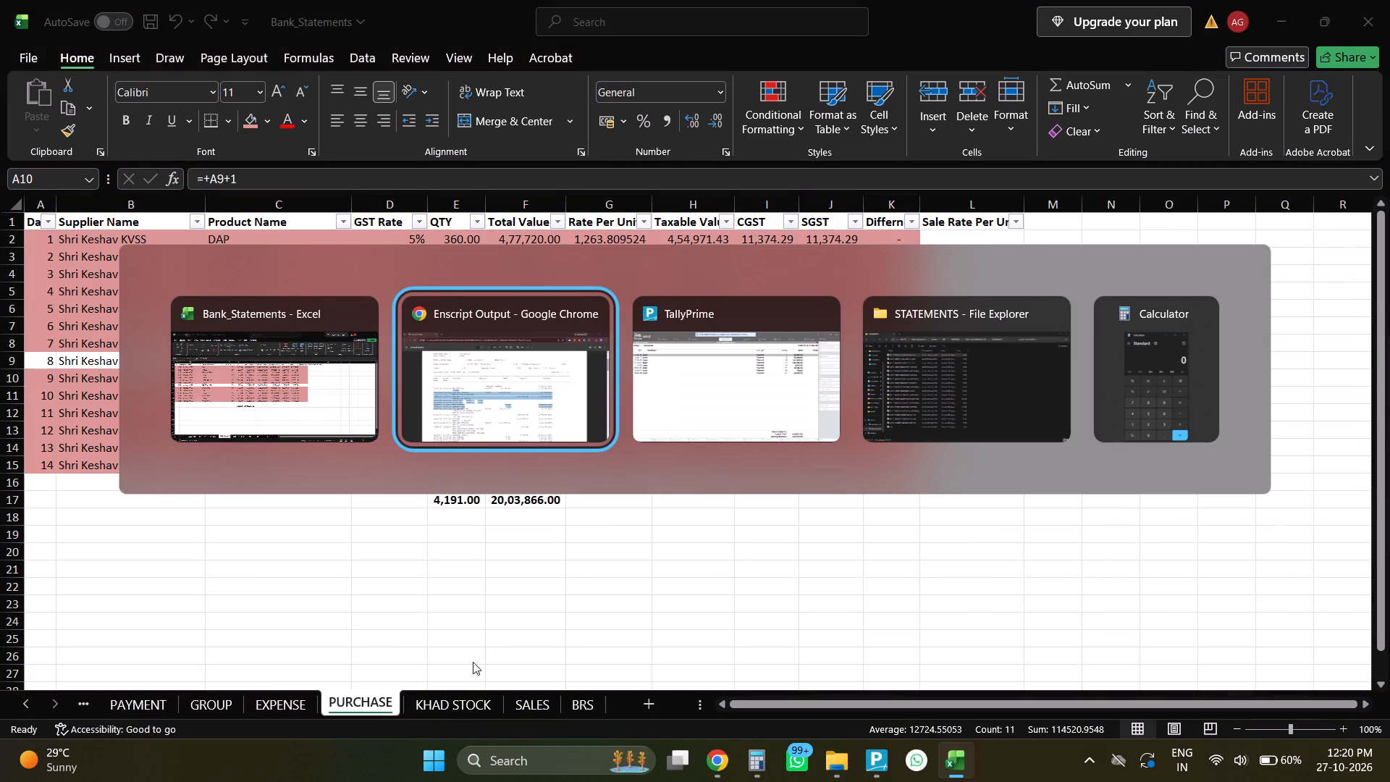
key(alt+Tab)
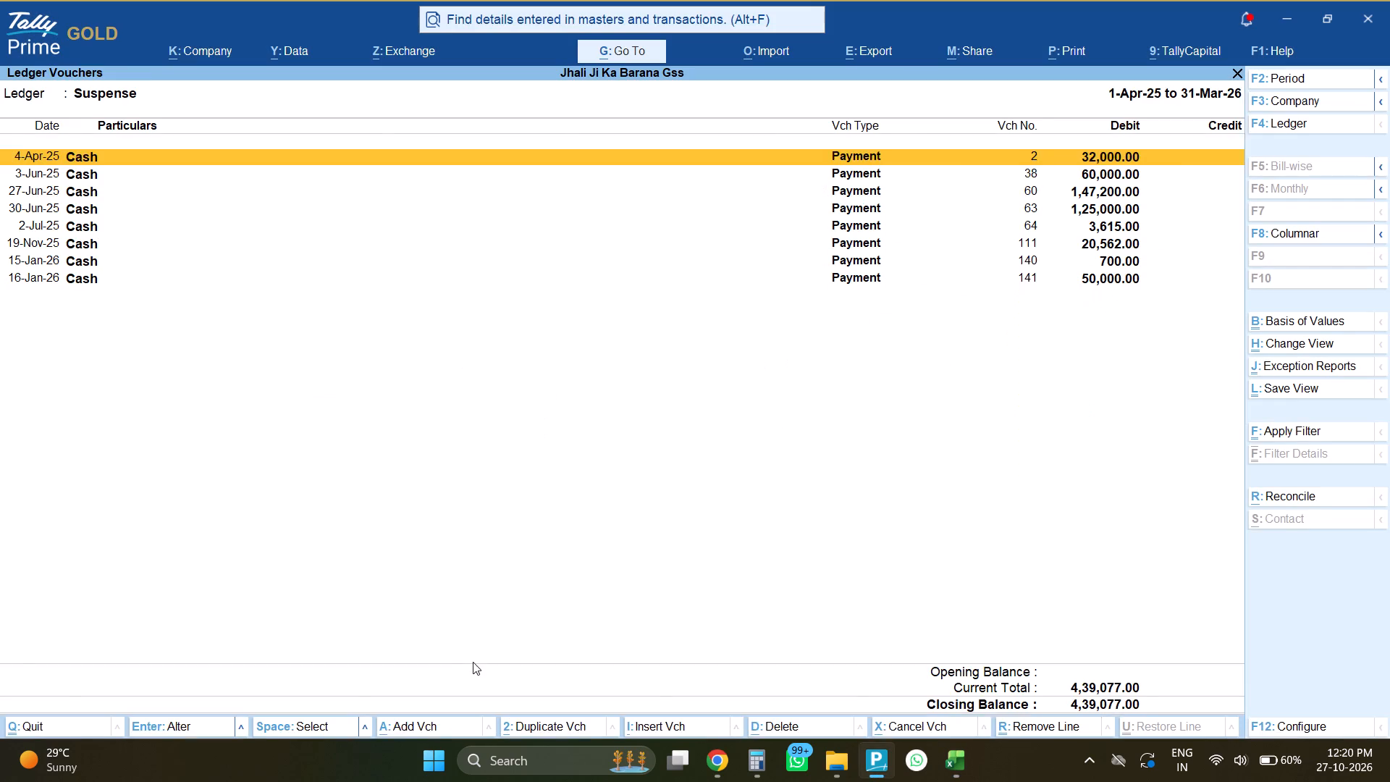
key(Escape)
key(Escape)
key(Escape)
key(Escape)
key(Escape)
key(Escape)
key(Escape)
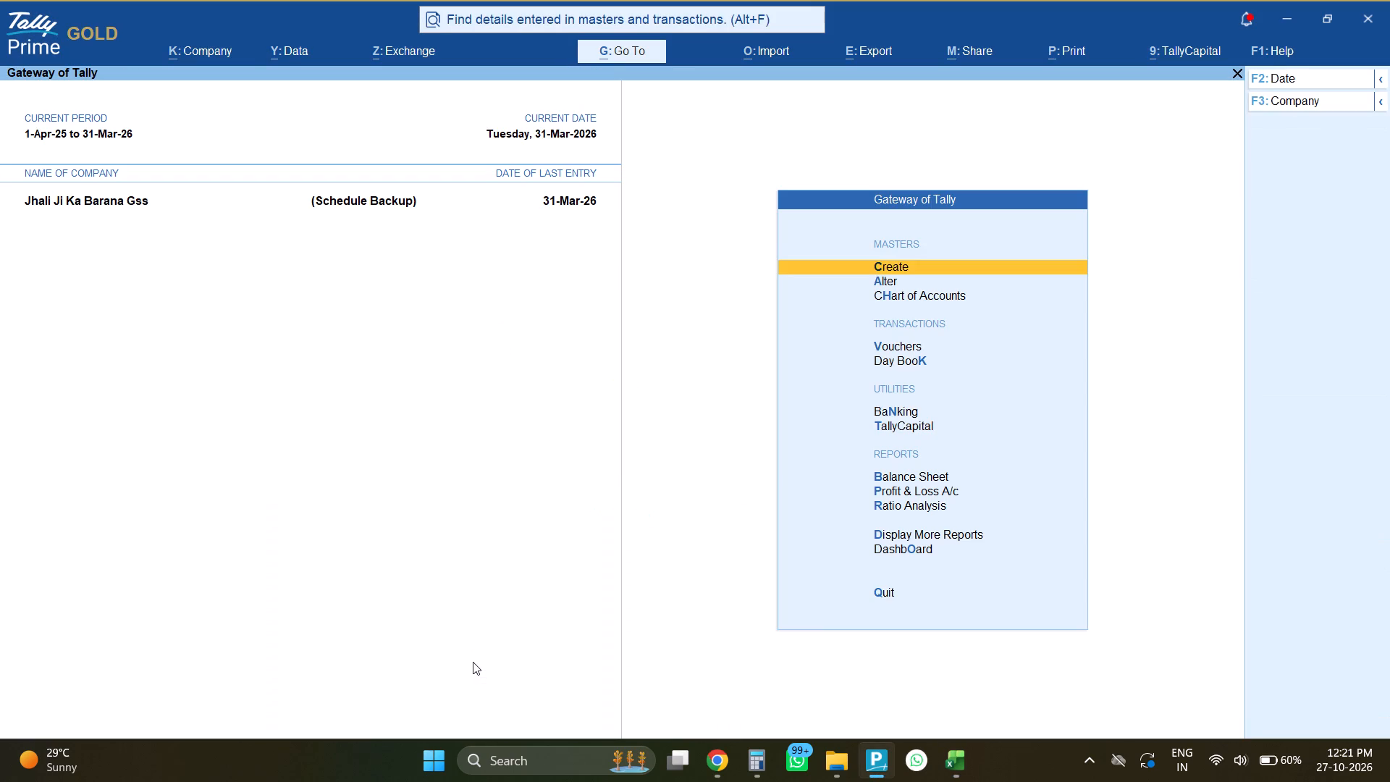
text(DT)
key(alt+F1)
key(F12)
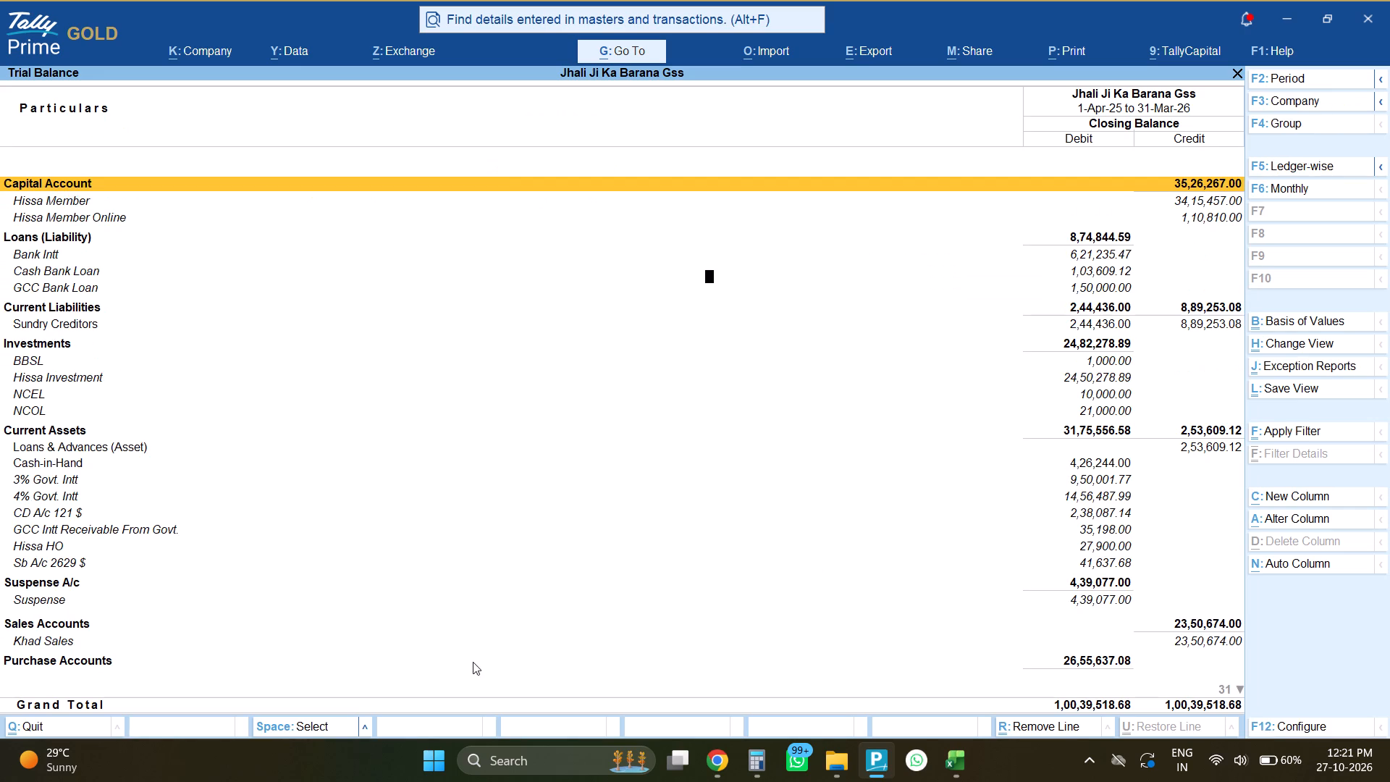
key(y)
key(Return)
key(y)
key(Return)
key(ctrl+a)
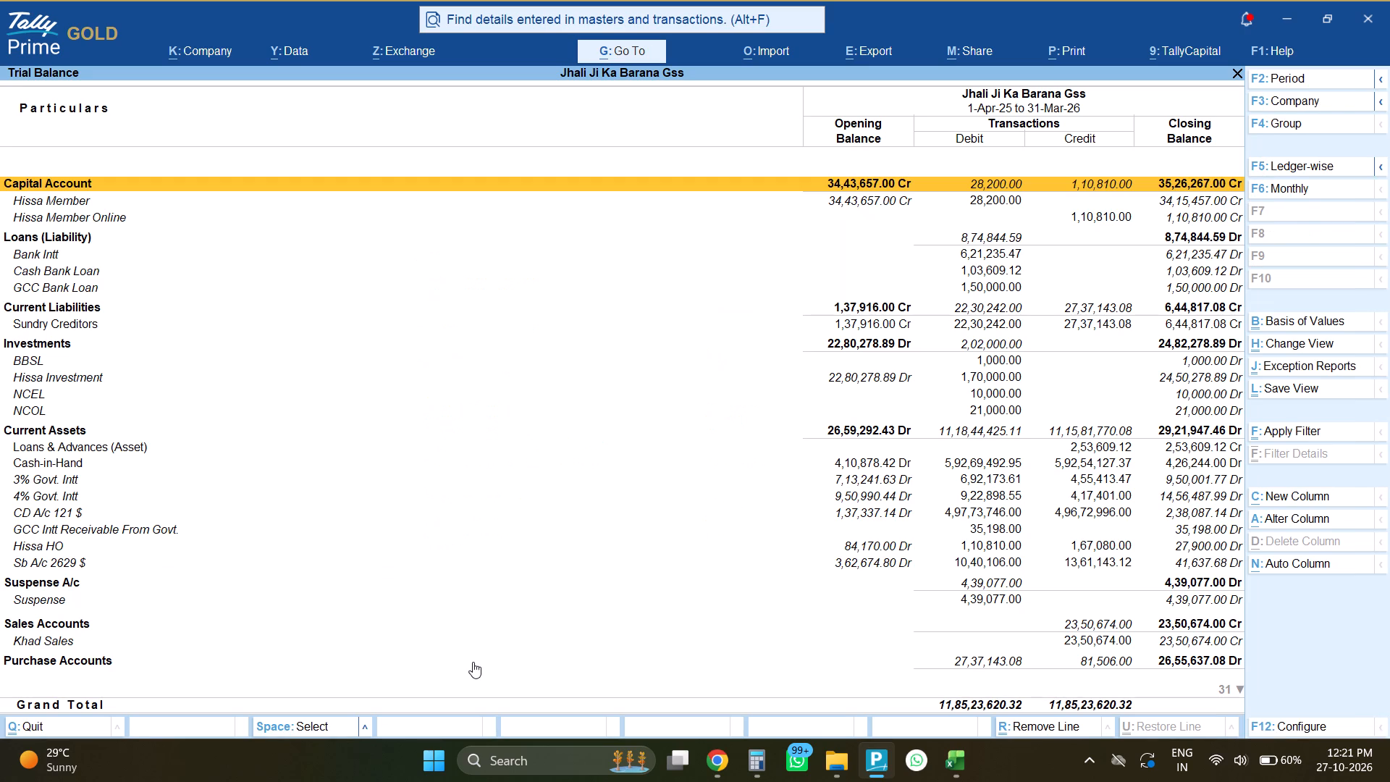
Open the Sundry Creditors group and drill into Indian Potash Ltd.'s ledger vouchers for June.
key(Down)
key(Down)
key(Down)
key(Down)
key(Down)
key(Down)
key(Down)
key(Down)
key(Return)
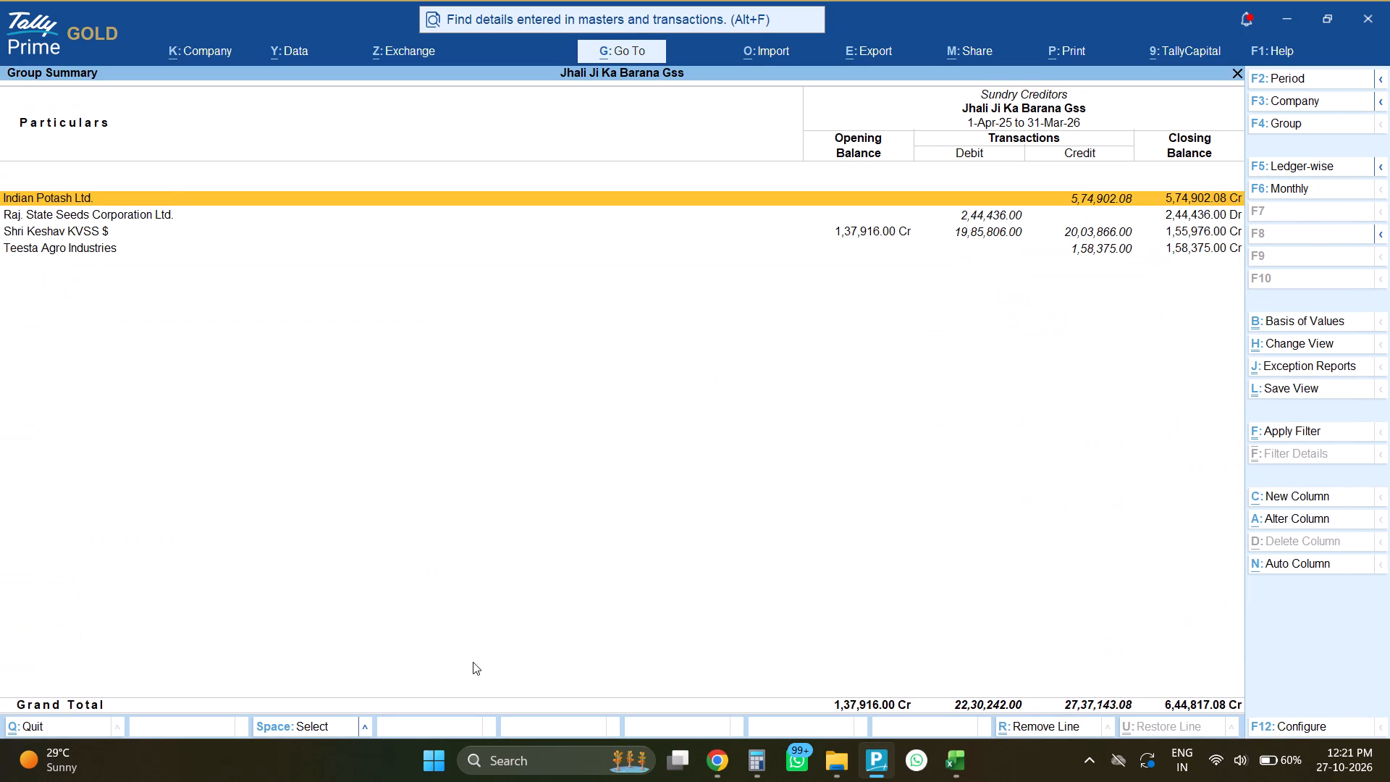
key(Down)
key(Up)
key(Return)
key(Up)
key(Up)
key(Up)
key(Up)
key(Up)
key(Up)
key(Up)
key(Up)
key(Up)
key(Up)
key(Down)
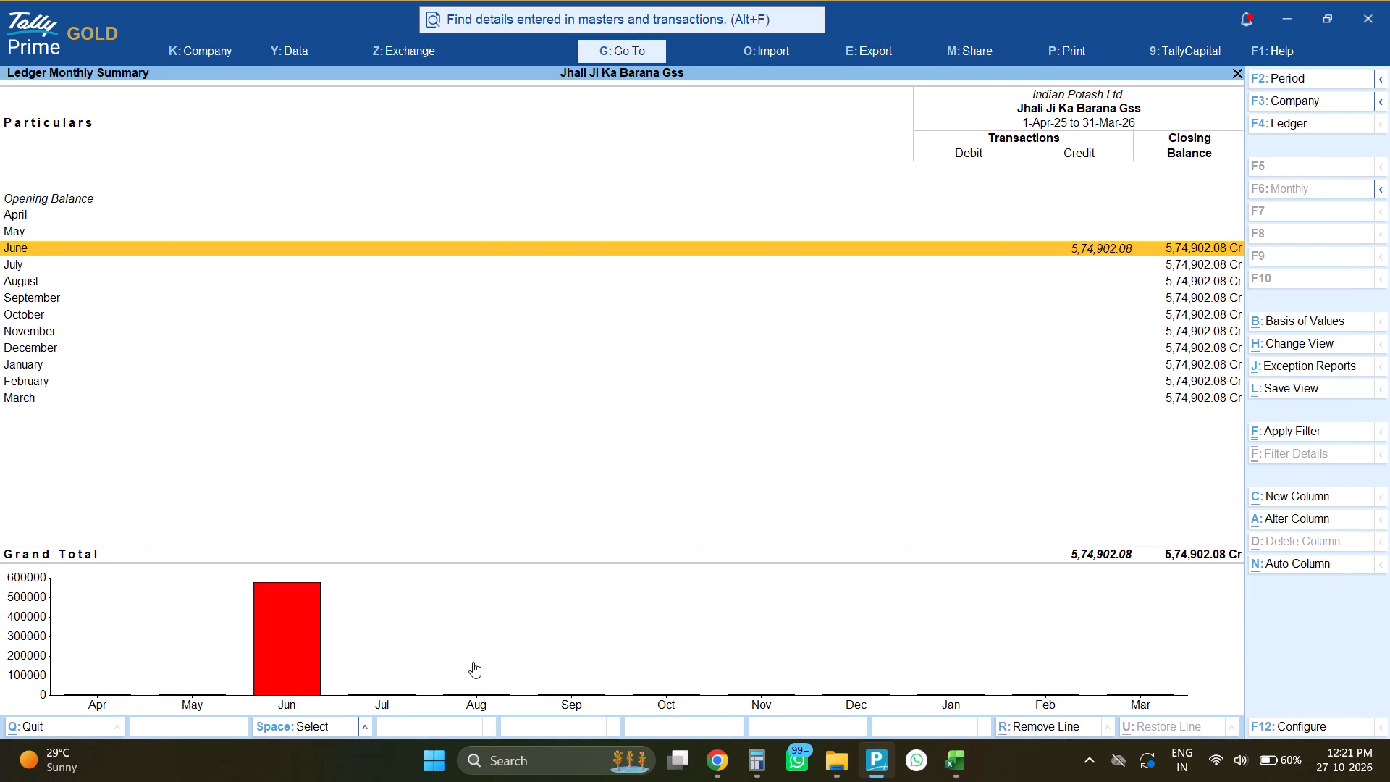
key(Return)
Open the SHRI KESHAV KVSS ledger PDF from the JHALI JI KA BARANA GSS folder and compare its June entries with Indian Potash Ltd.'s receipt.
key(alt+Tab)
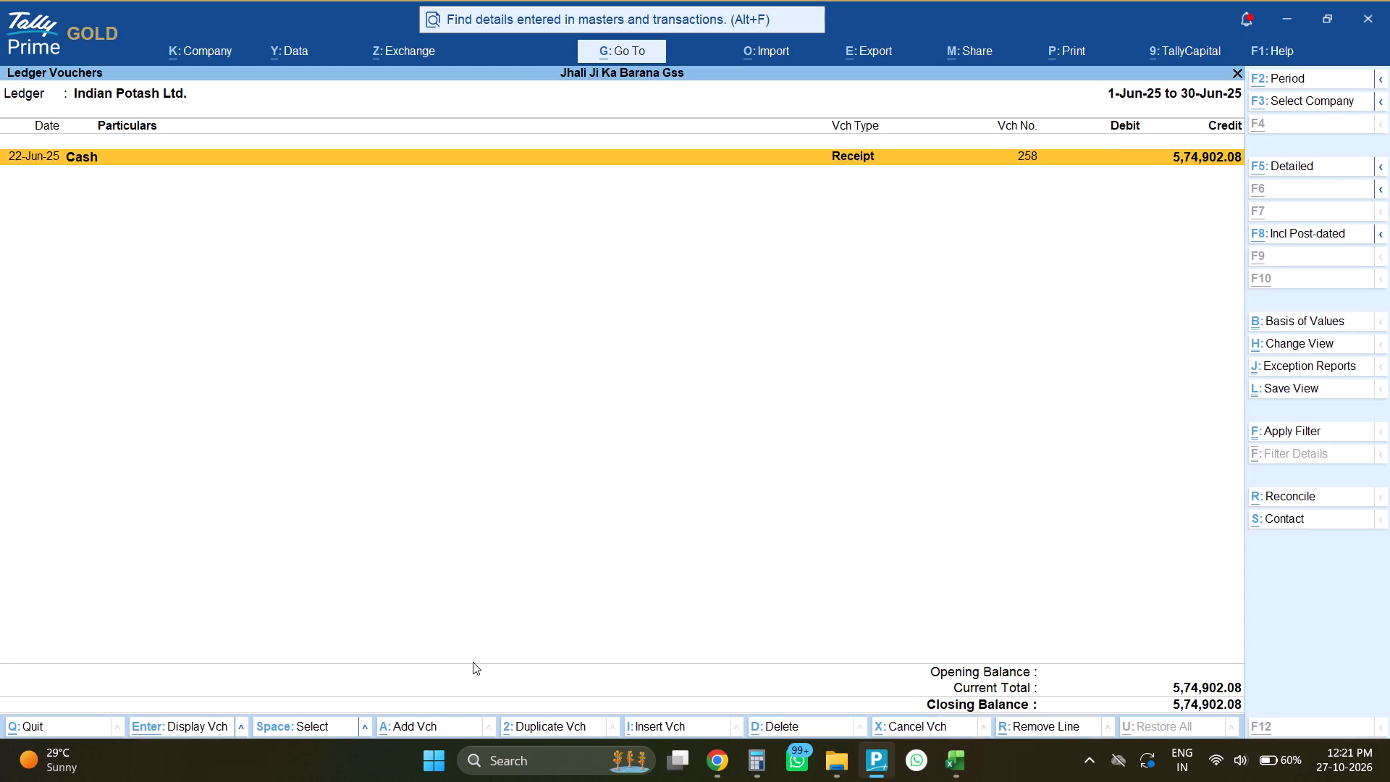
key(alt+Tab)
key(alt+Tab)
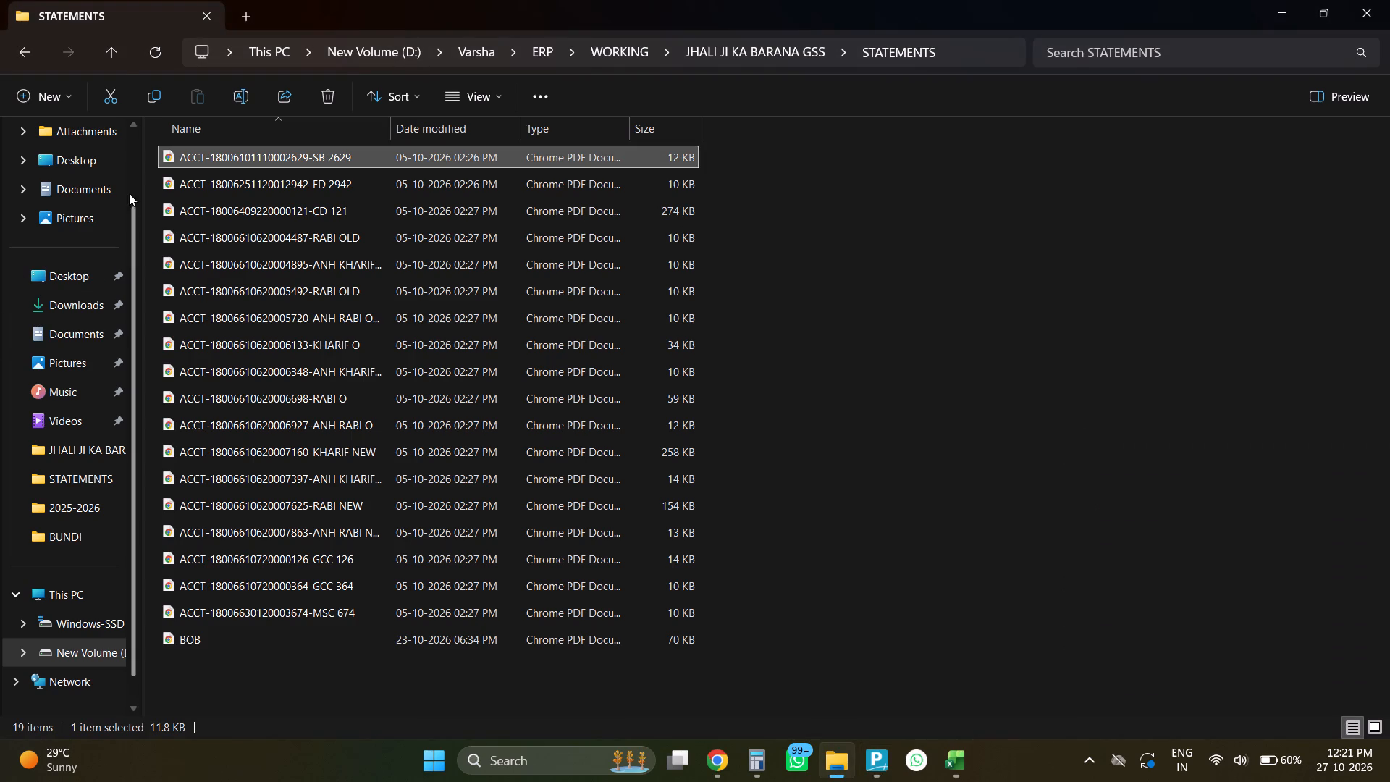
click(107, 46)
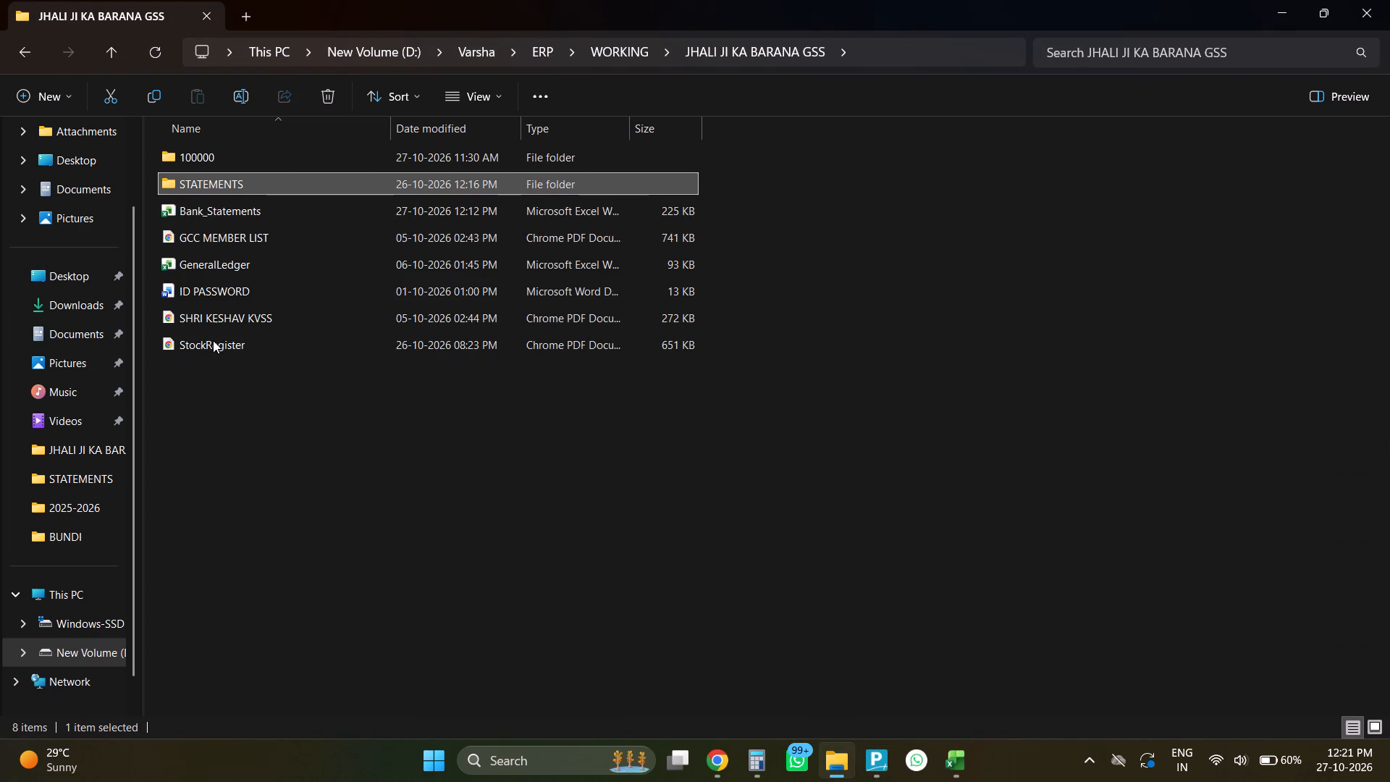
double_click(214, 308)
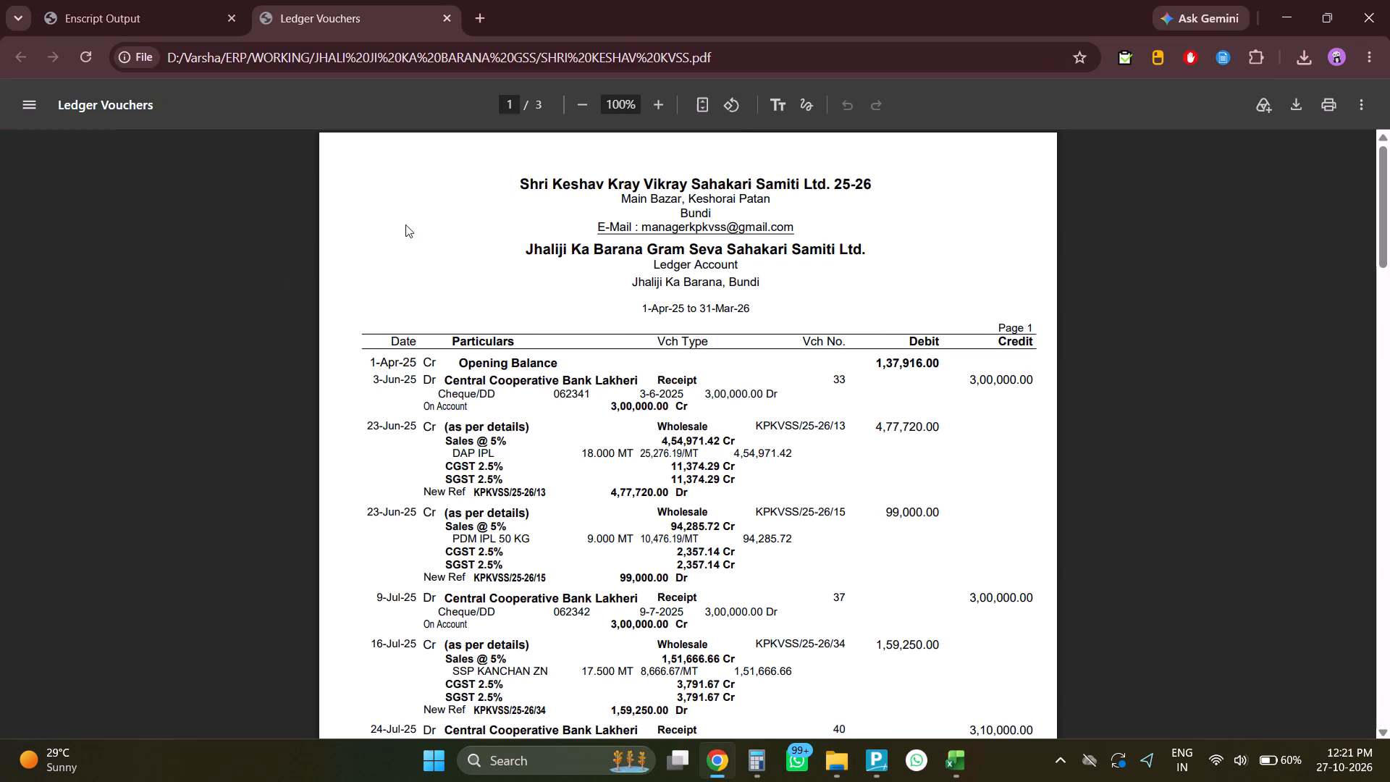
click(657, 106)
scroll(641, 460, down, 1)
key(alt+Tab)
key(alt+Tab)
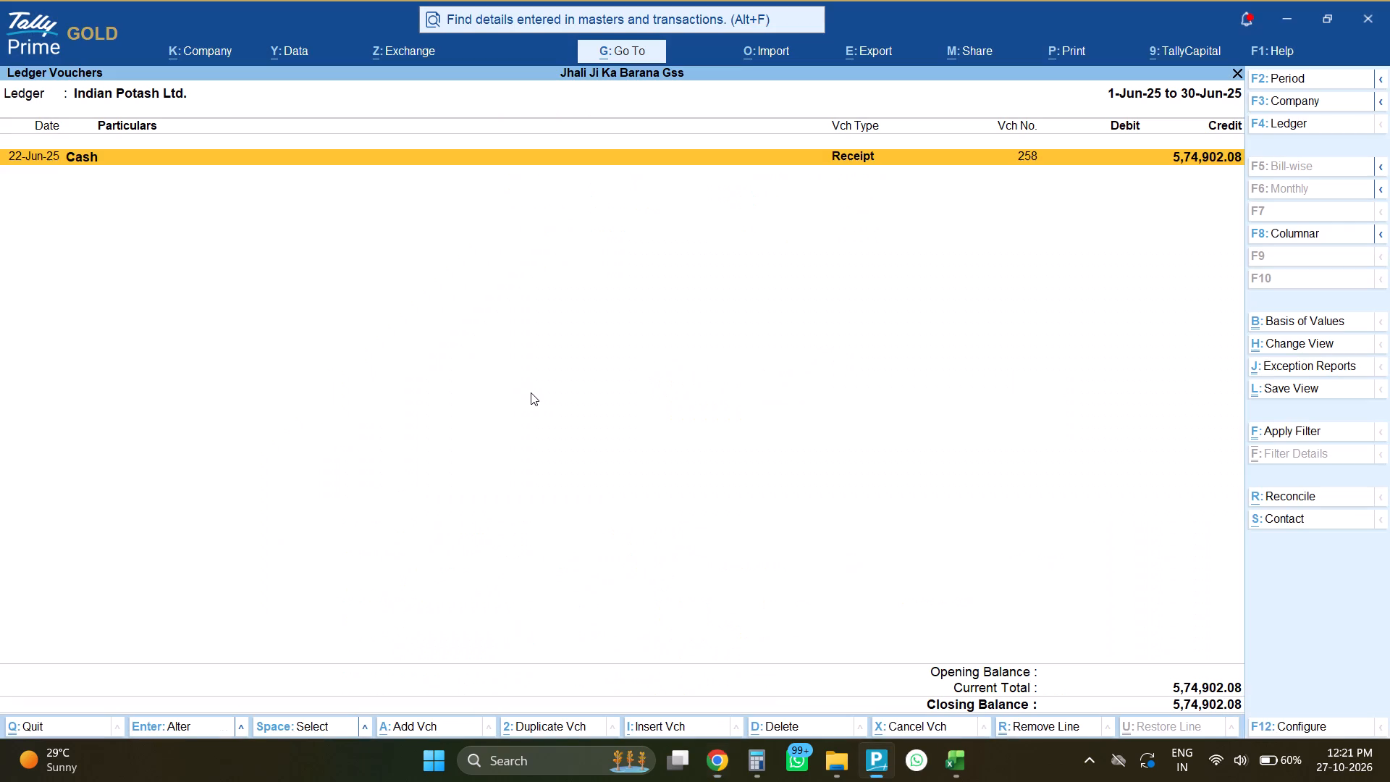
key(alt+Tab)
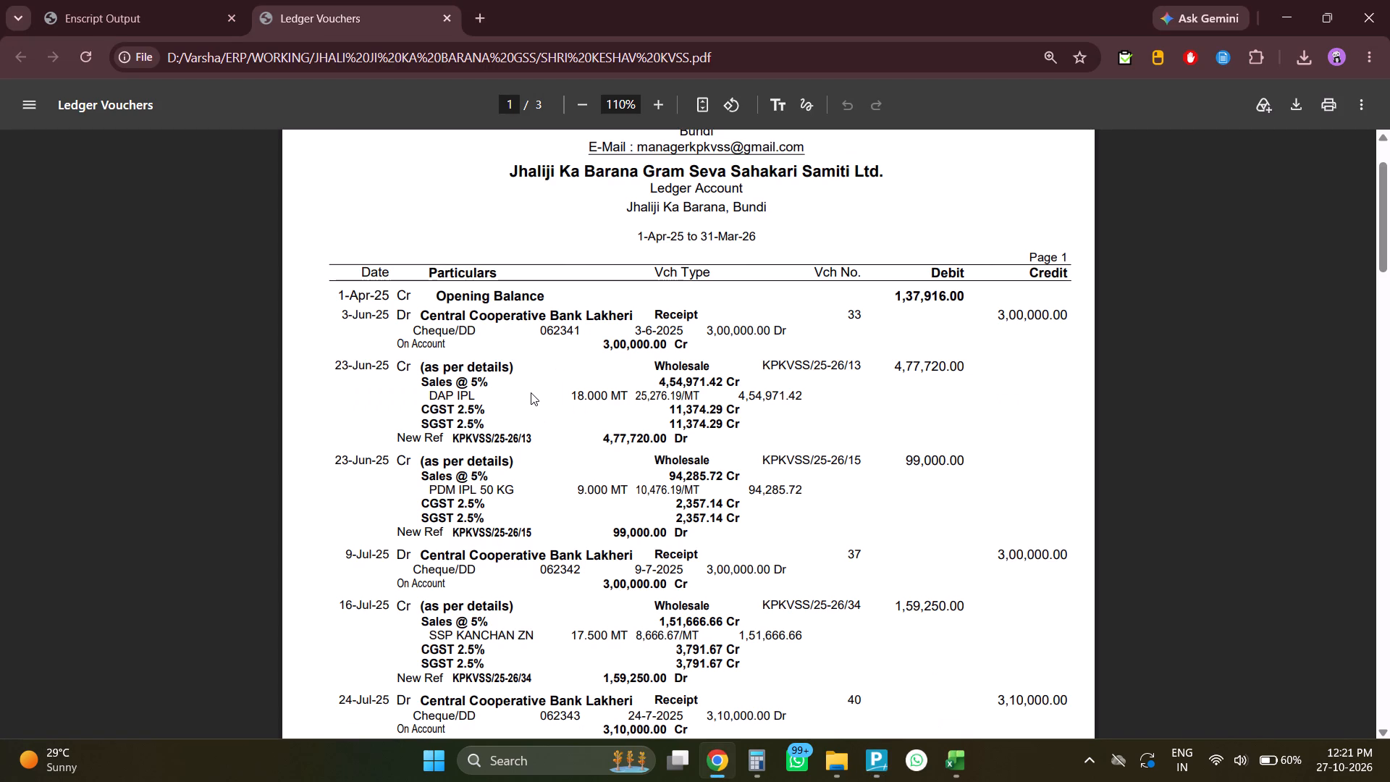
key(alt+Tab)
Set both Indian Potash Ltd. amounts in receipt voucher 258 to 0, save it, and return to the Sundry Creditors summary.
key(Return)
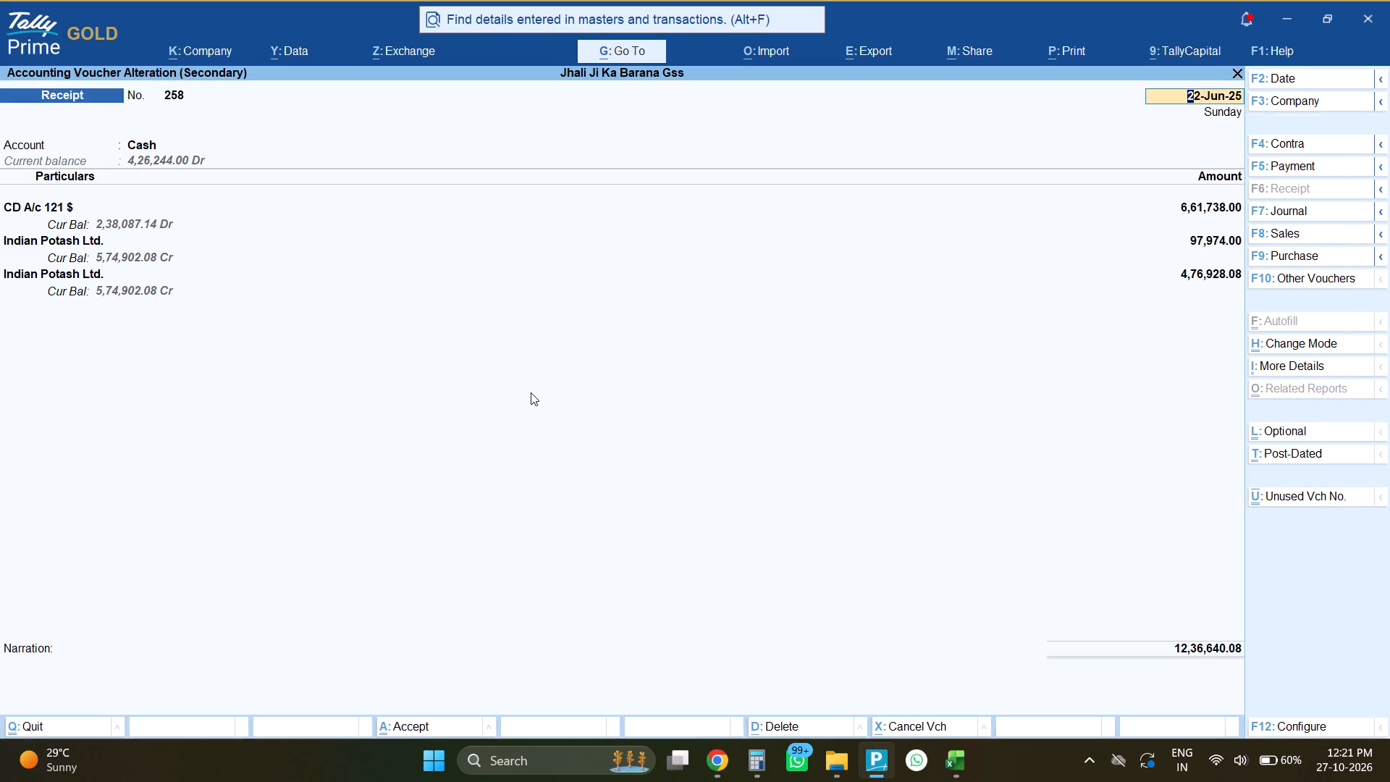
key(Down)
key(Down)
key(Down)
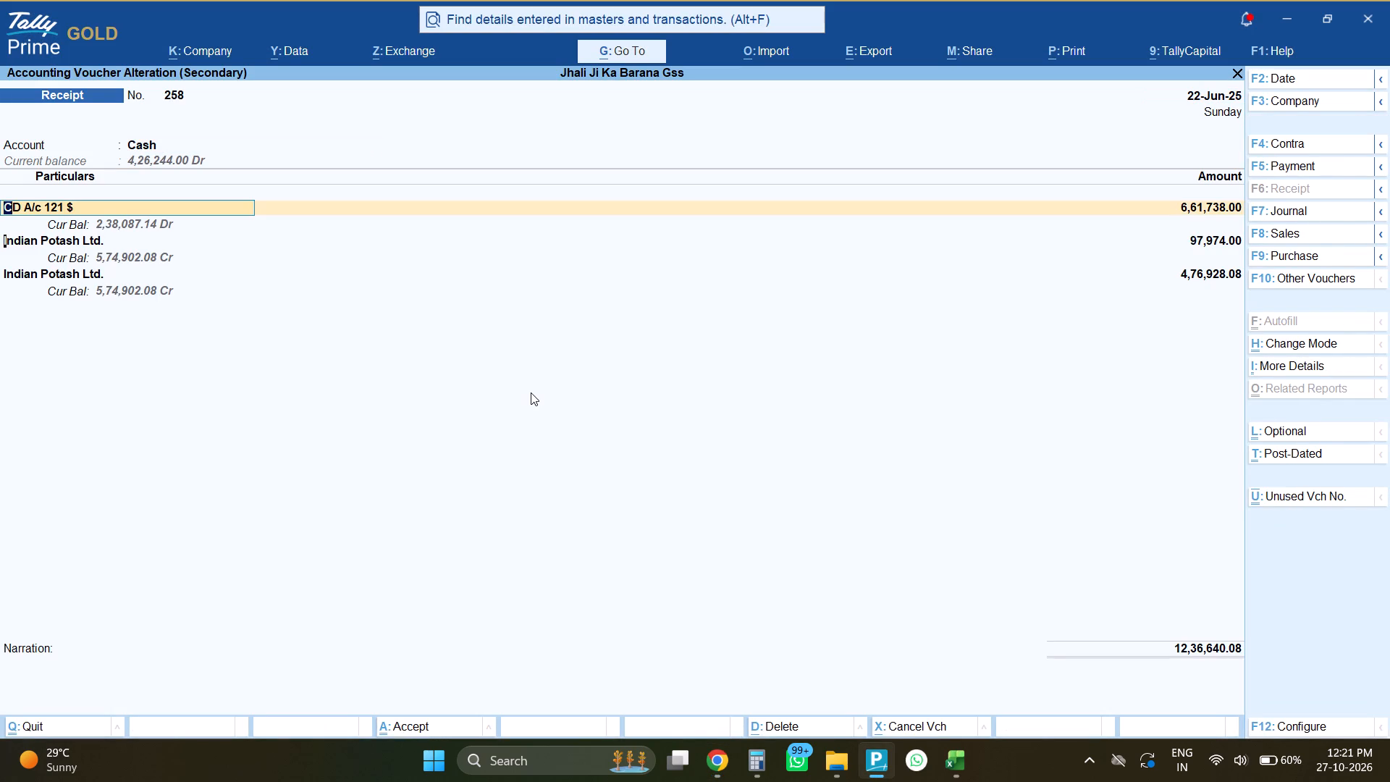
key(alt+Tab)
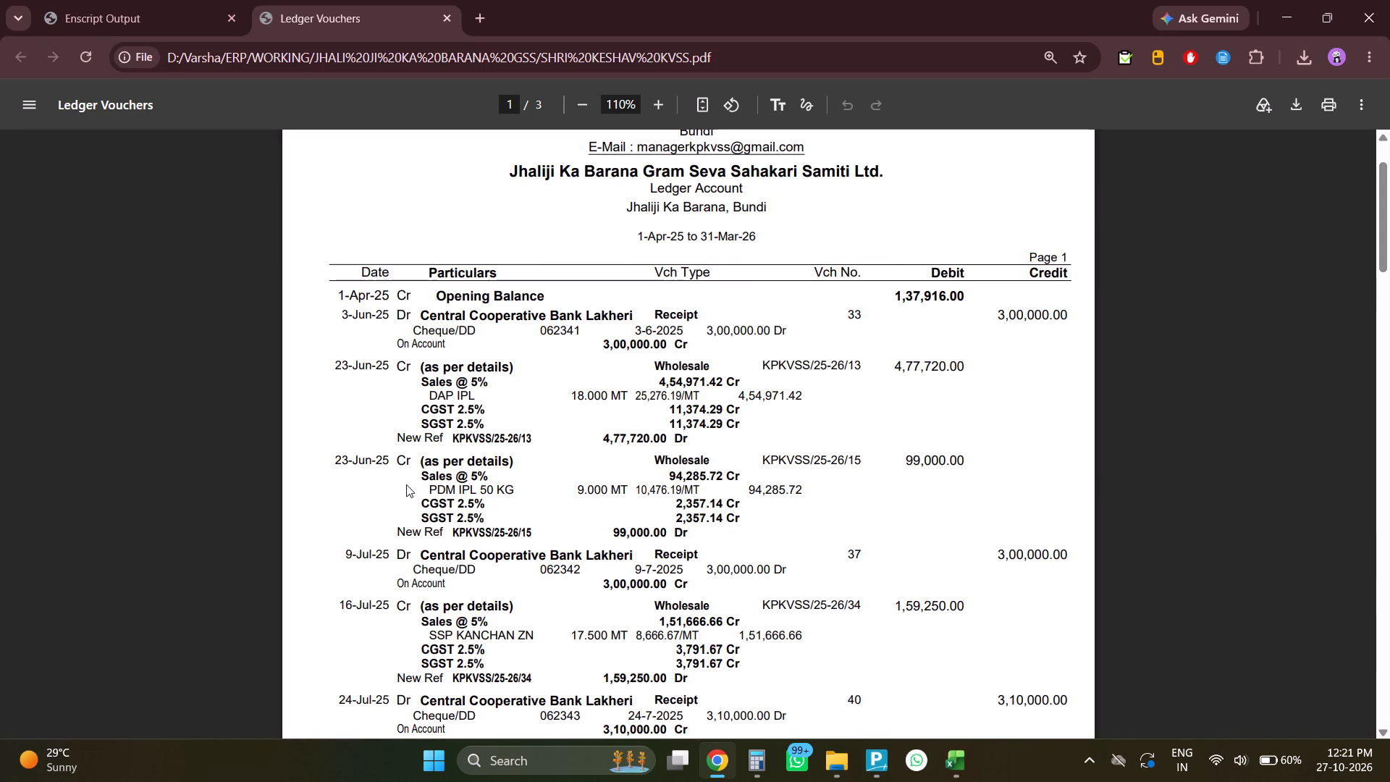
key(alt+Tab)
key(Return)
key(0)
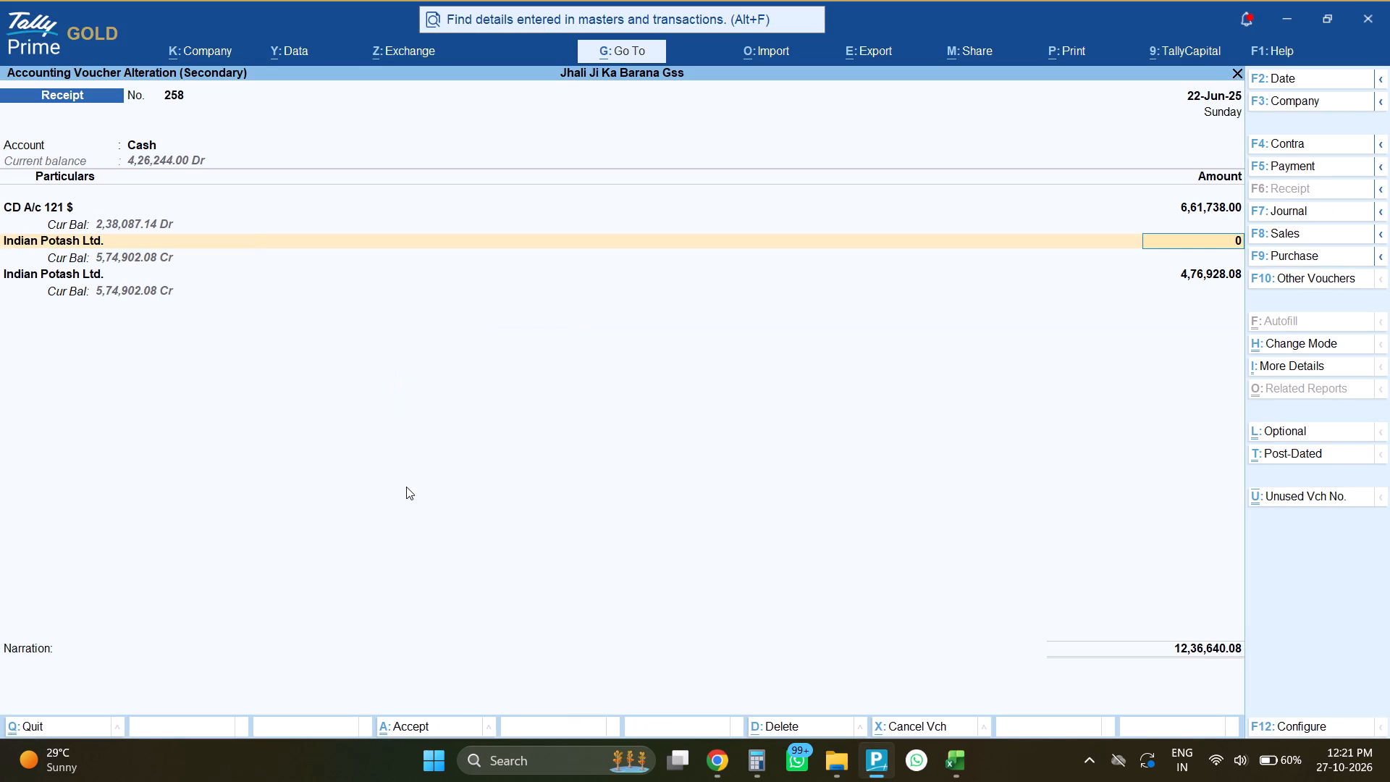
key(Return)
key(Return)
key(0)
key(Return)
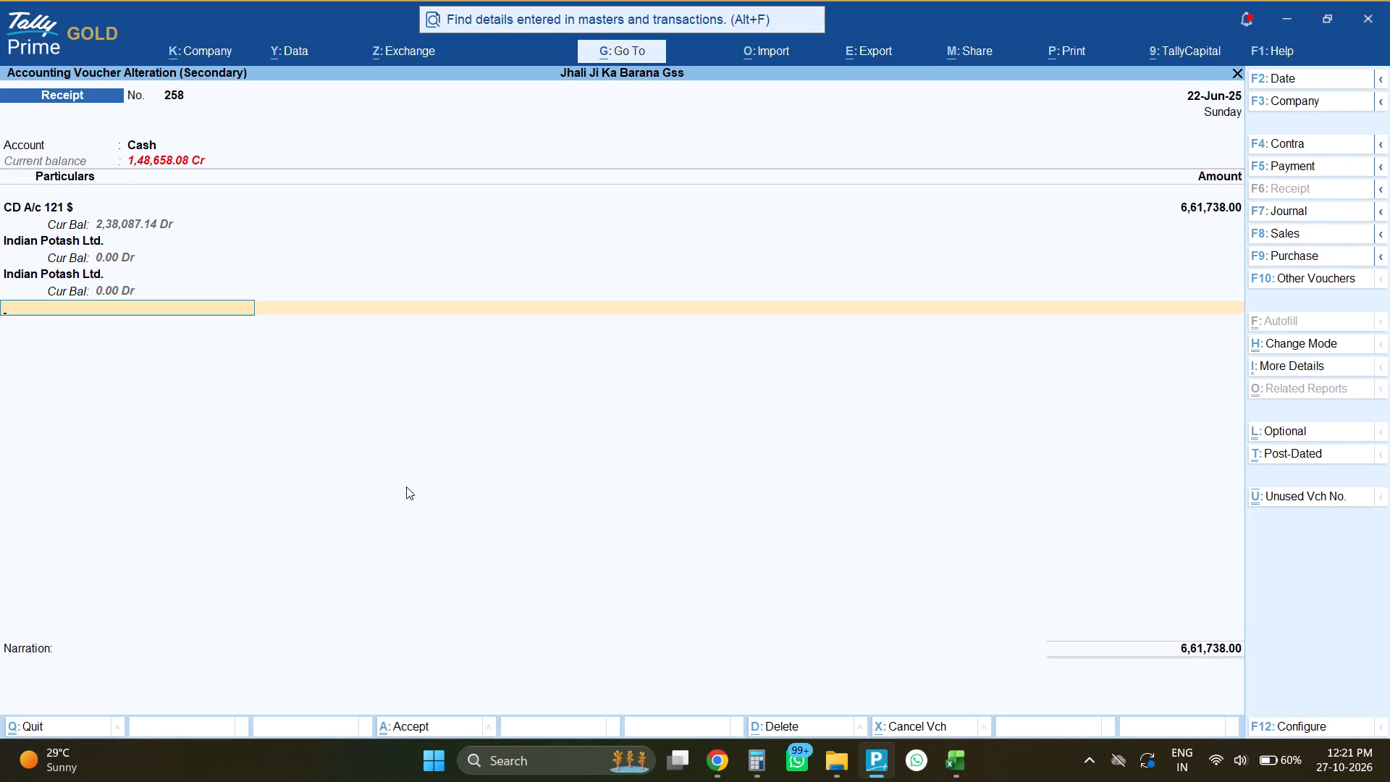
key(ctrl+a)
key(Escape)
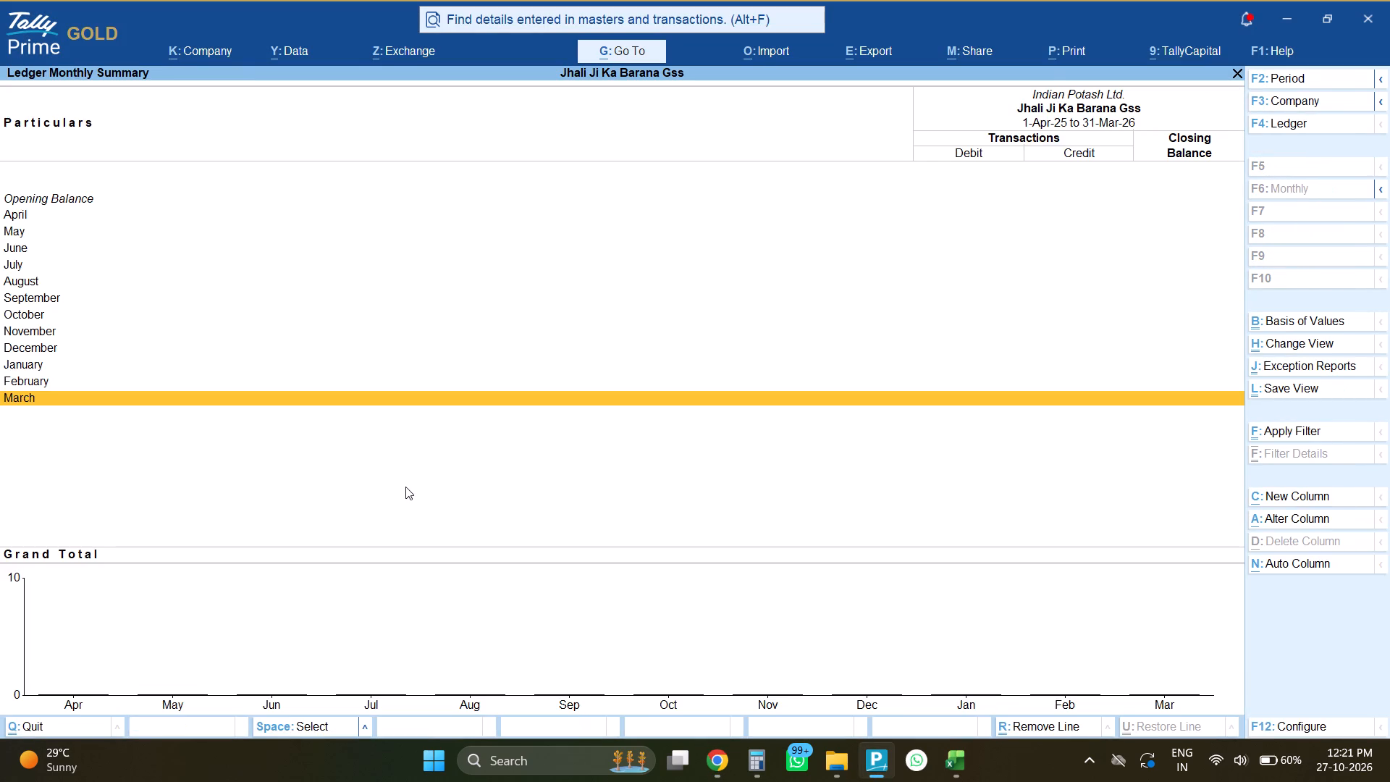
key(Escape)
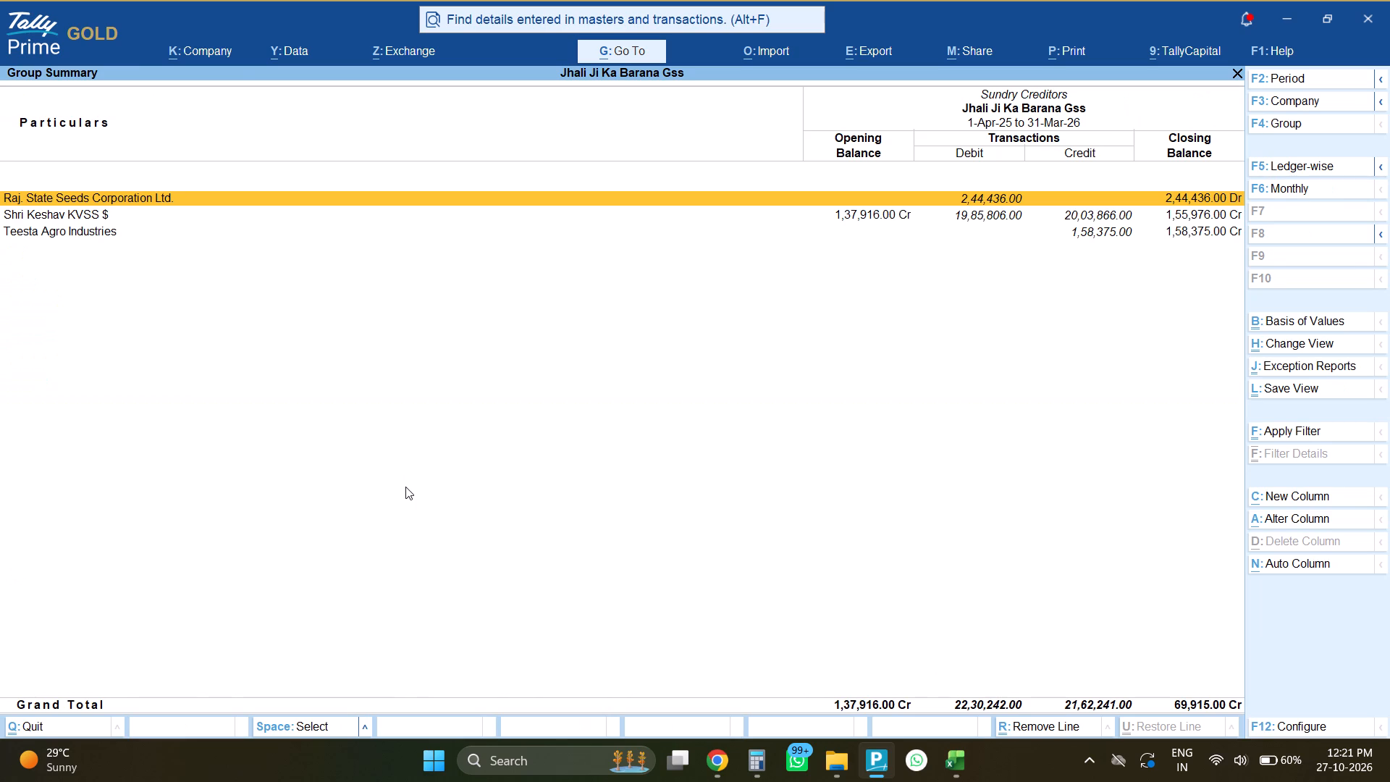
Open Teesta Agro Industries' July receipt voucher 379 for alteration.
key(Down)
key(Down)
key(Return)
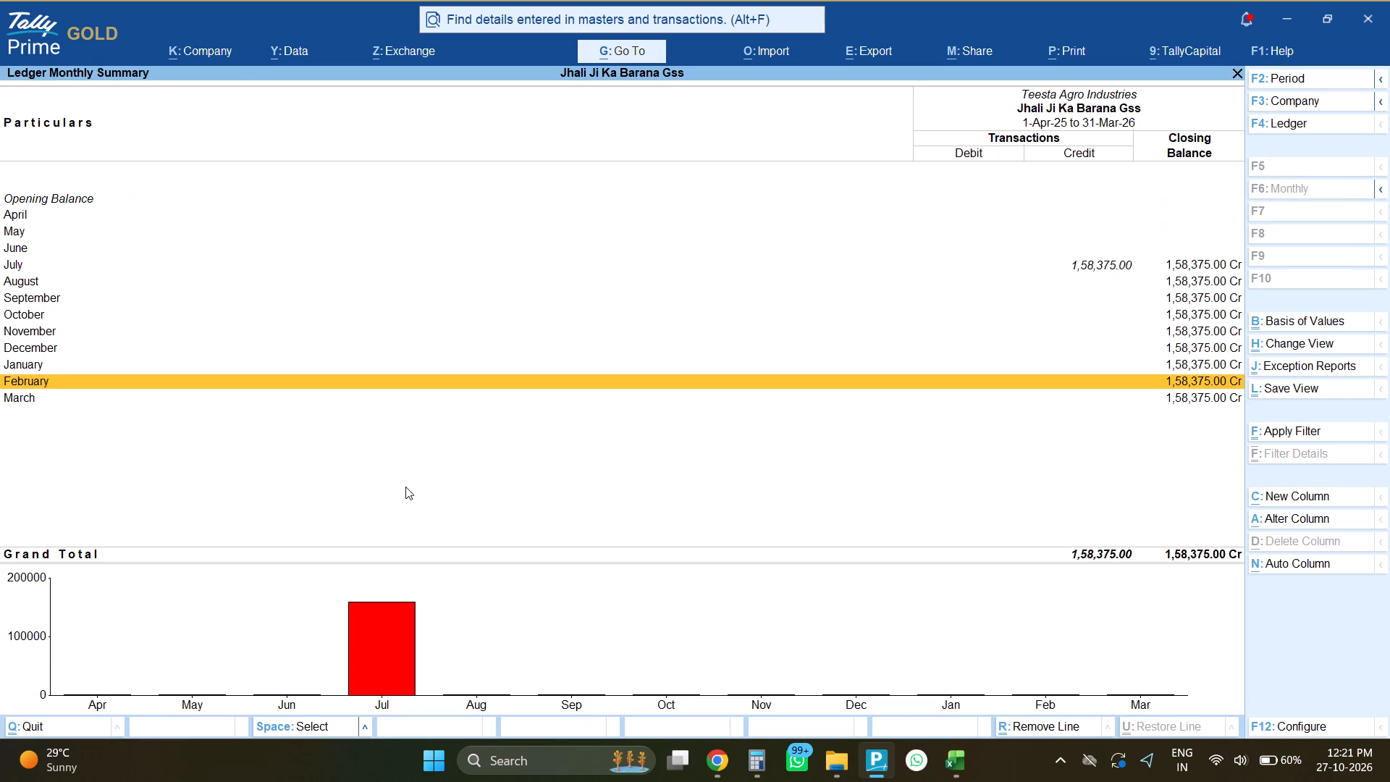
key(Up)
key(Up)
key(Up)
key(Up)
key(Up)
key(Up)
key(Up)
key(Up)
key(Return)
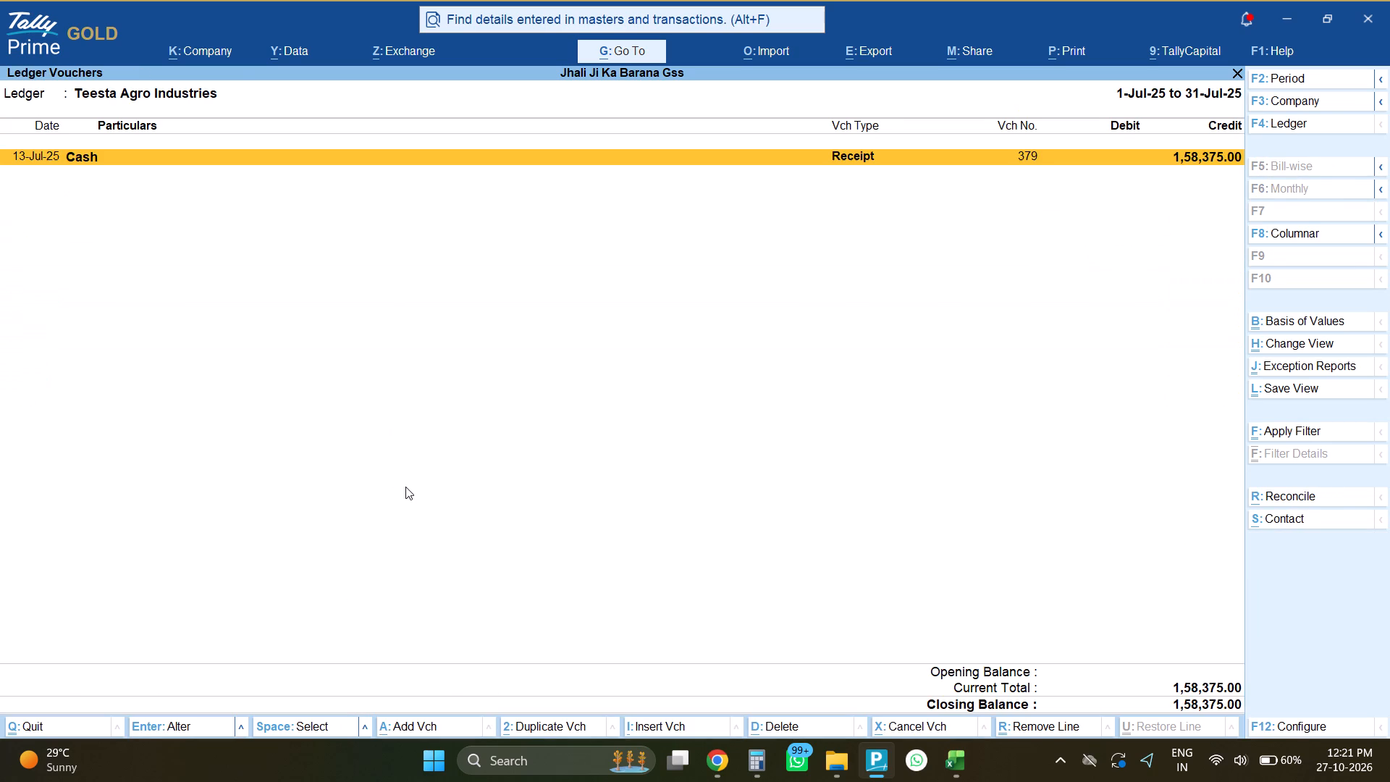
key(Return)
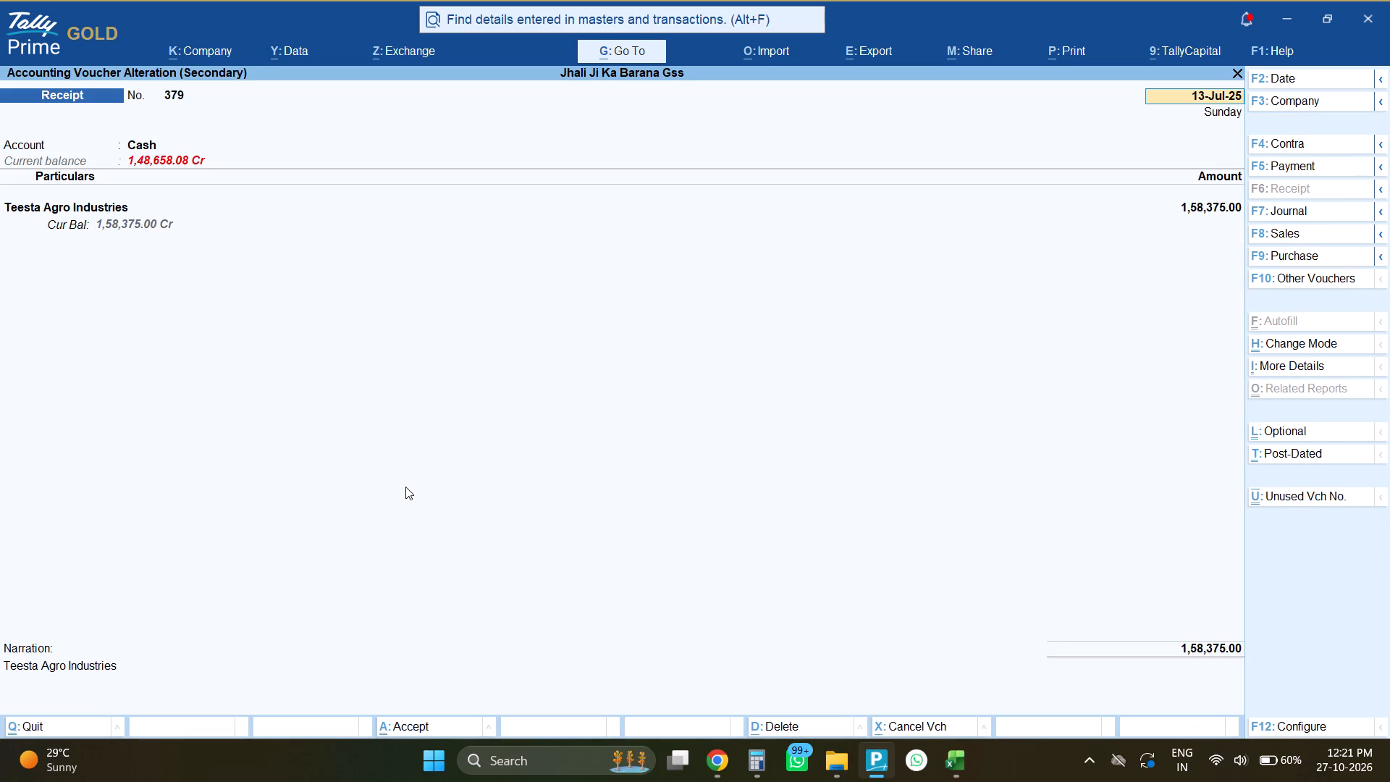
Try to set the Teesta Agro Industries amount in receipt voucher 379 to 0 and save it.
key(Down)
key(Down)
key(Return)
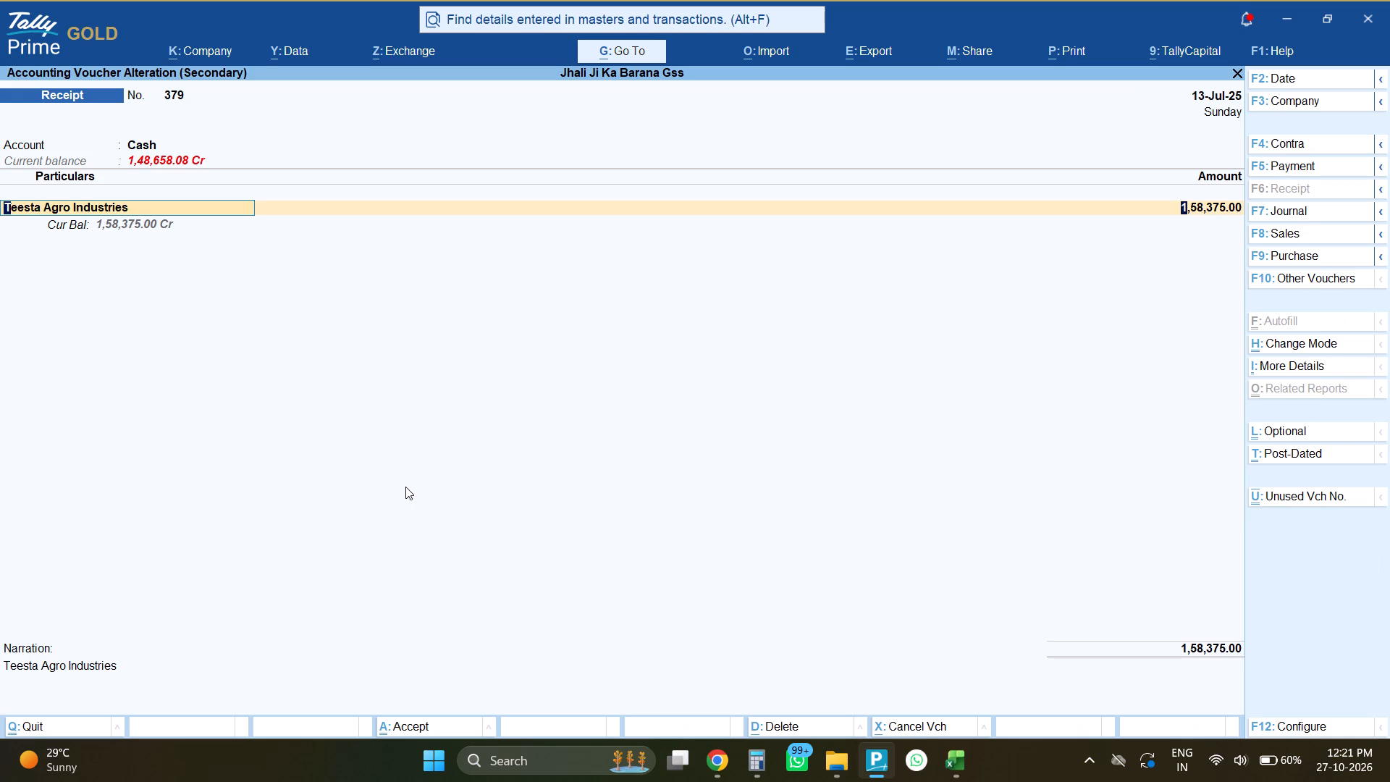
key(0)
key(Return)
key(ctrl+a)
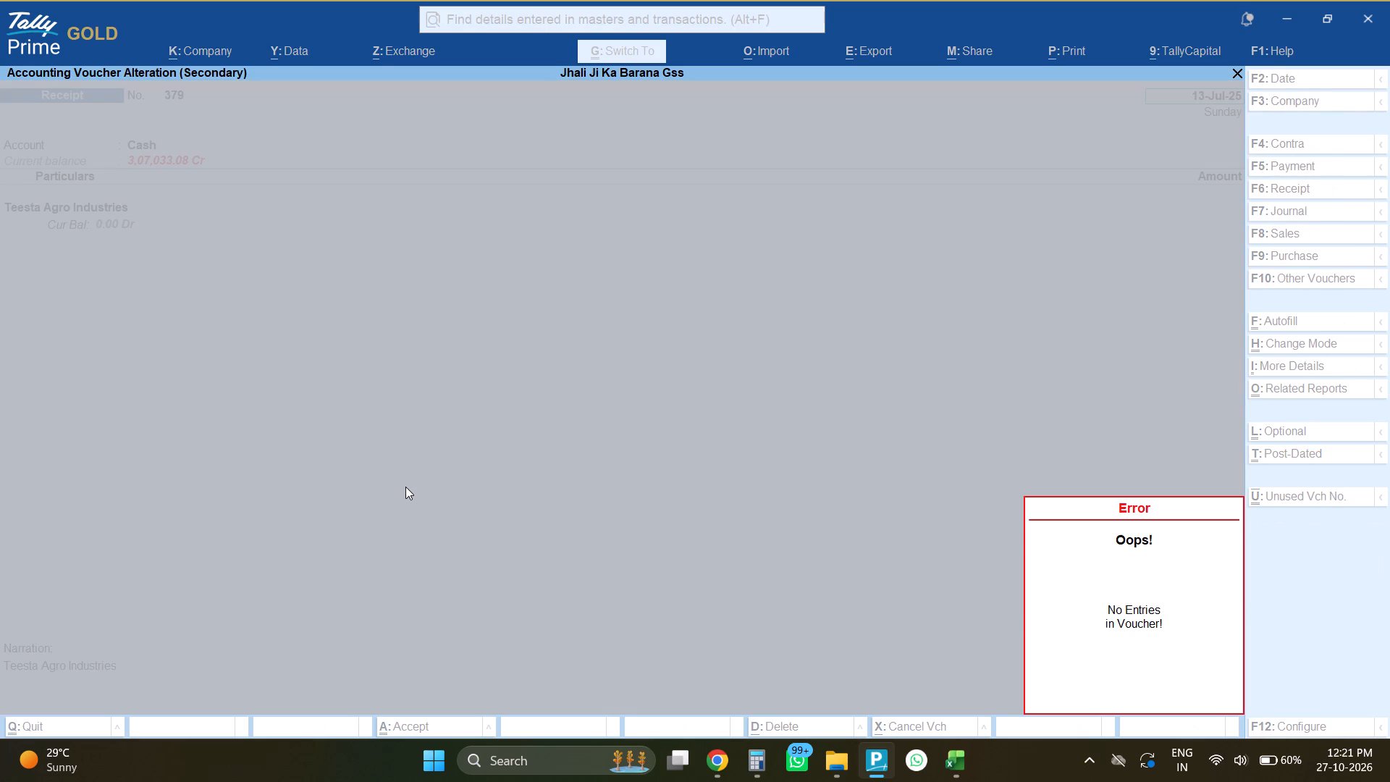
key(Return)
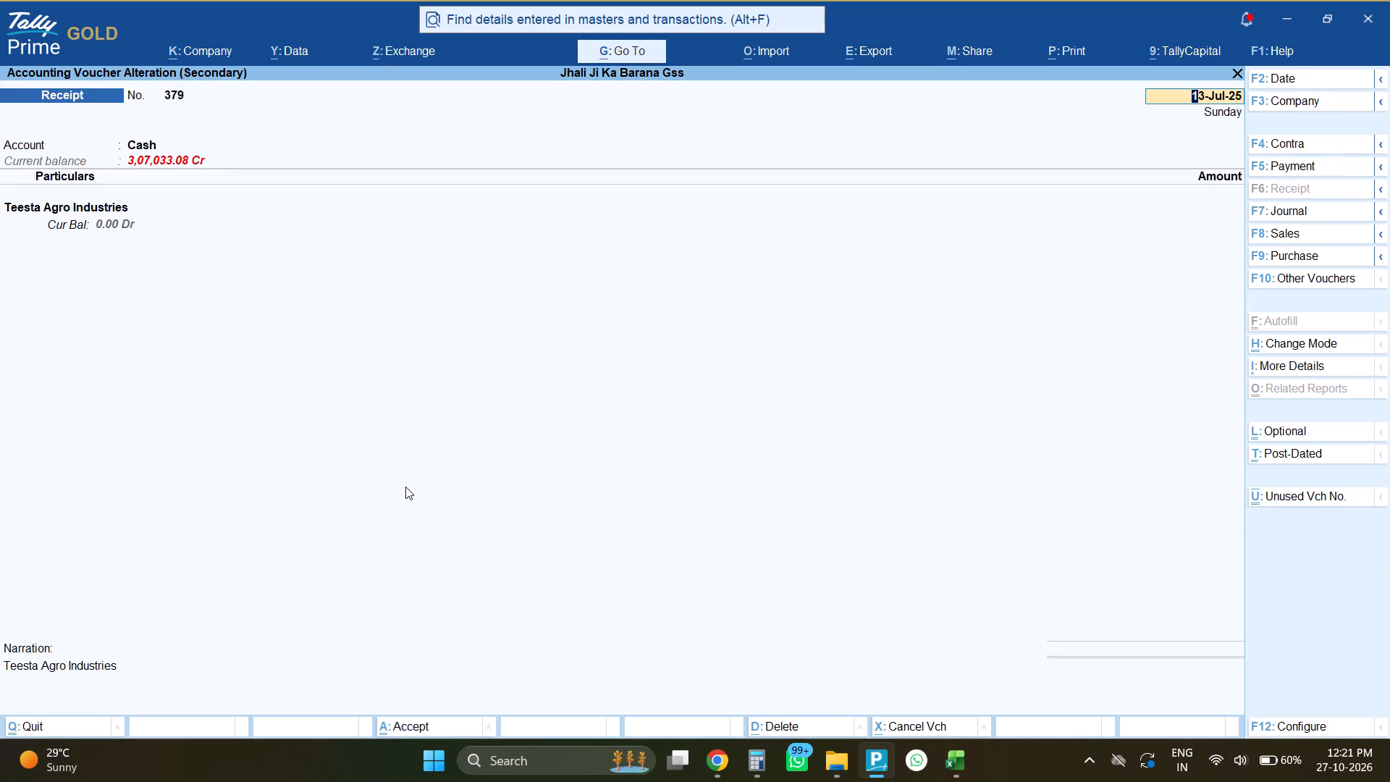
Delete Teesta Agro Industries' receipt voucher 379 and return to the Sundry Creditors summary.
key(alt+d)
key(Return)
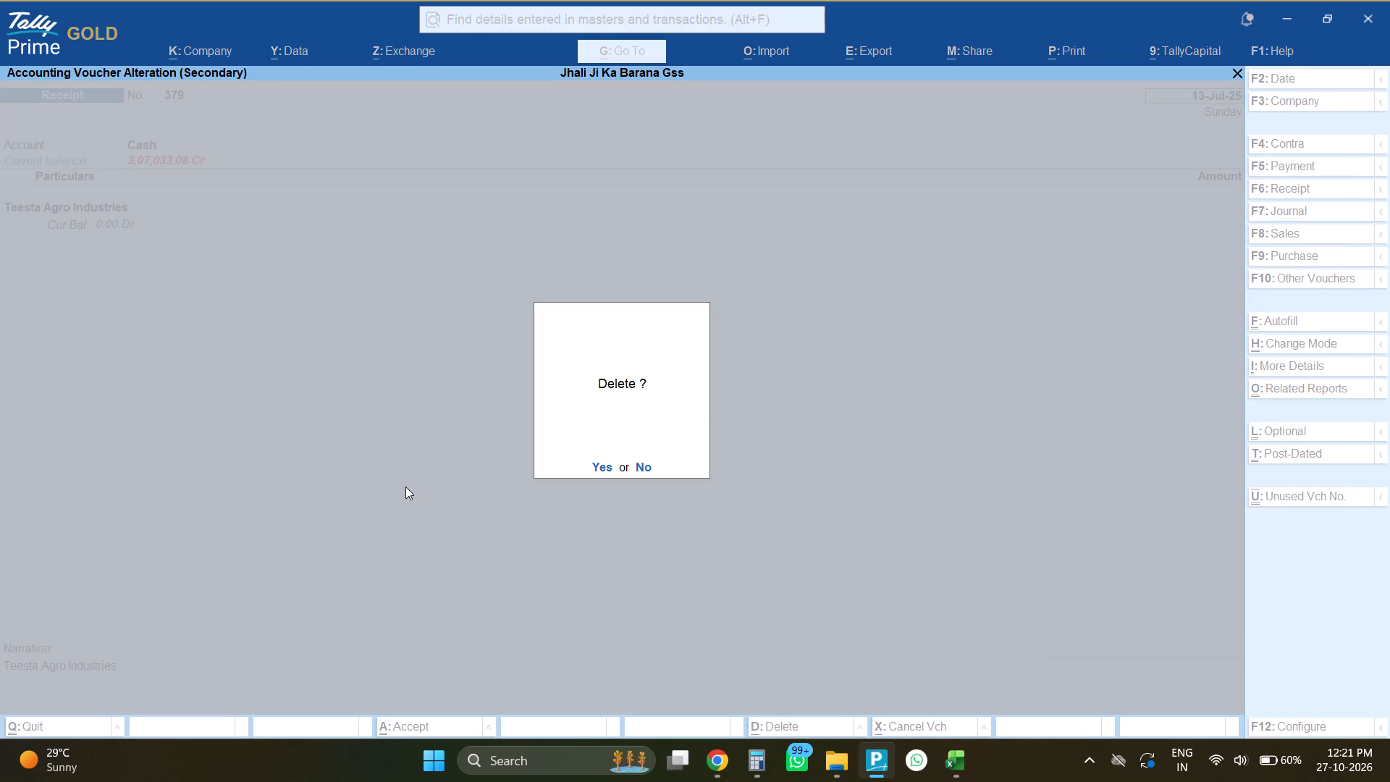
key(Escape)
key(Escape)
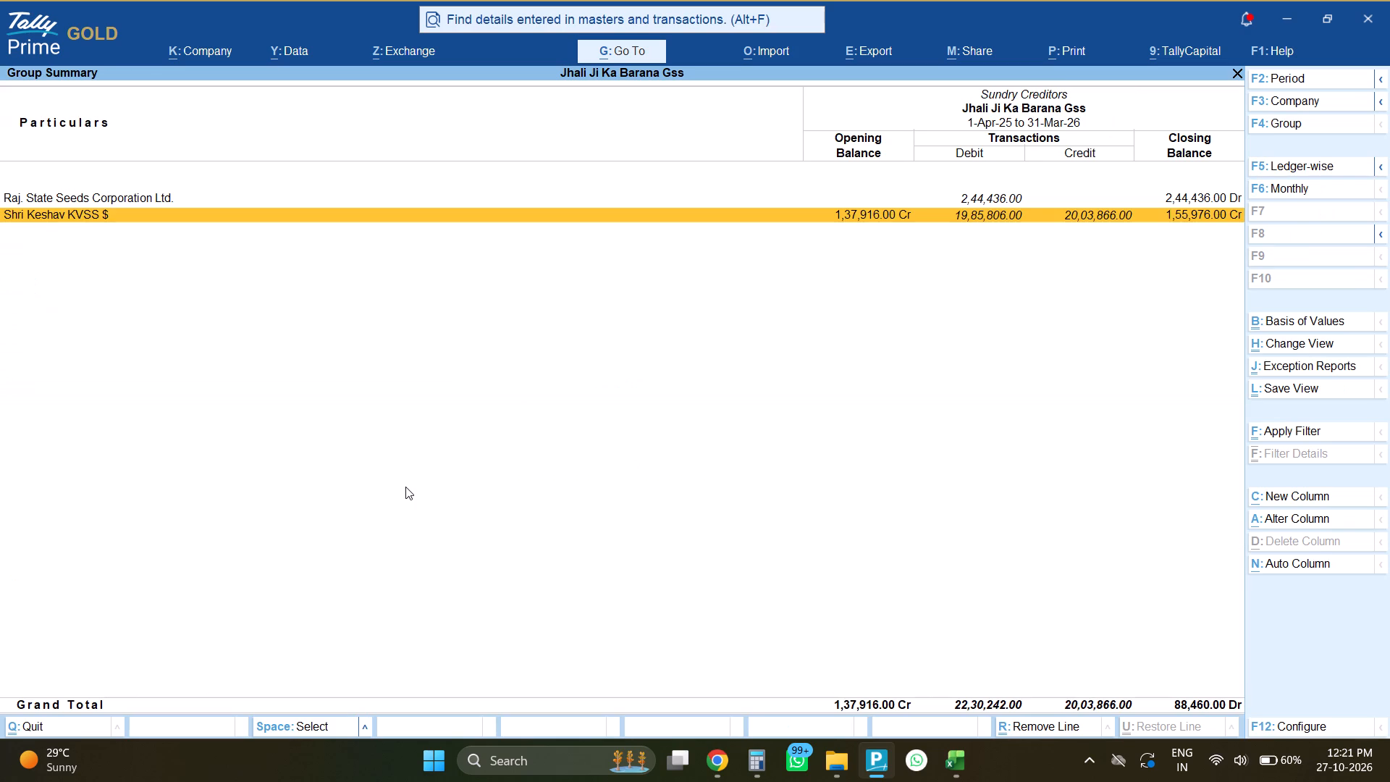
key(Up)
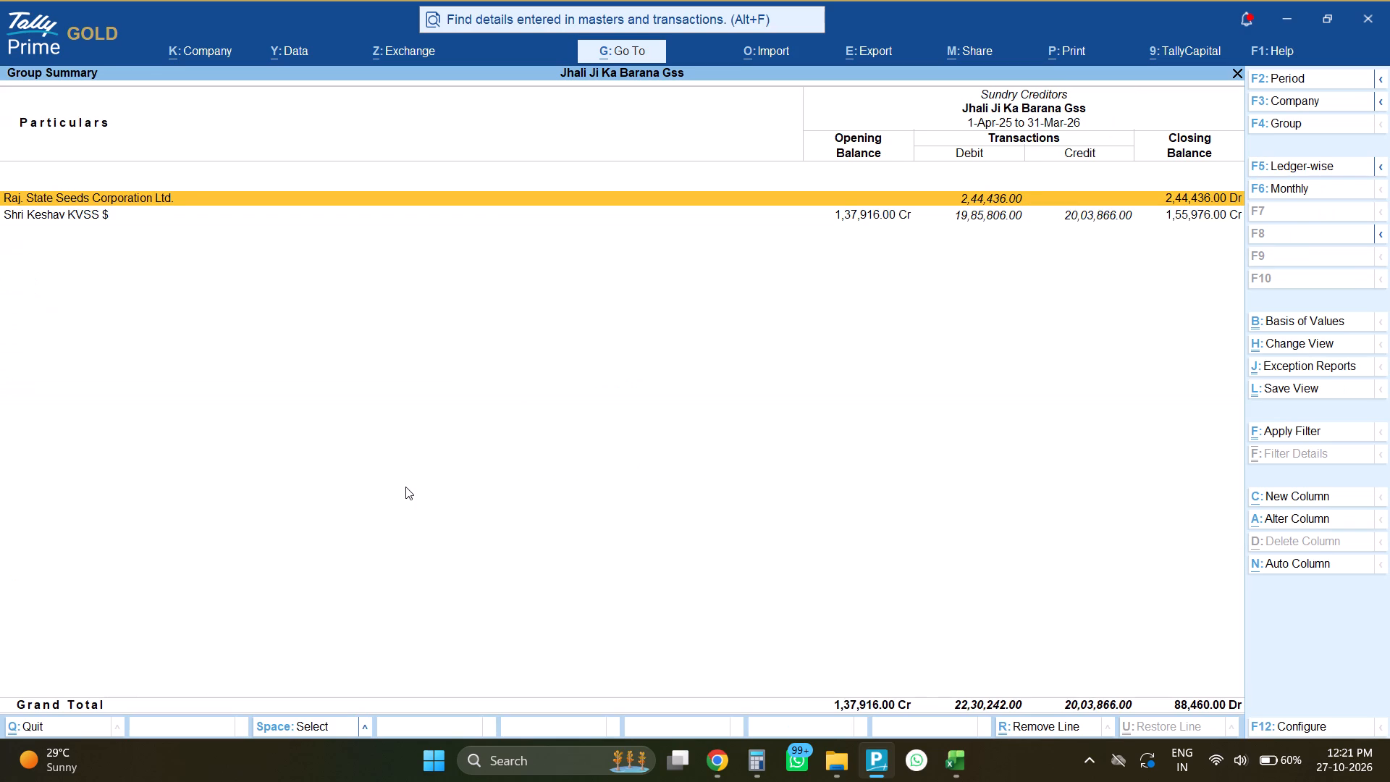
Return to the Trial Balance and examine its account groups from Capital Account down to Khad Purchase.
key(Escape)
key(Up)
key(Down)
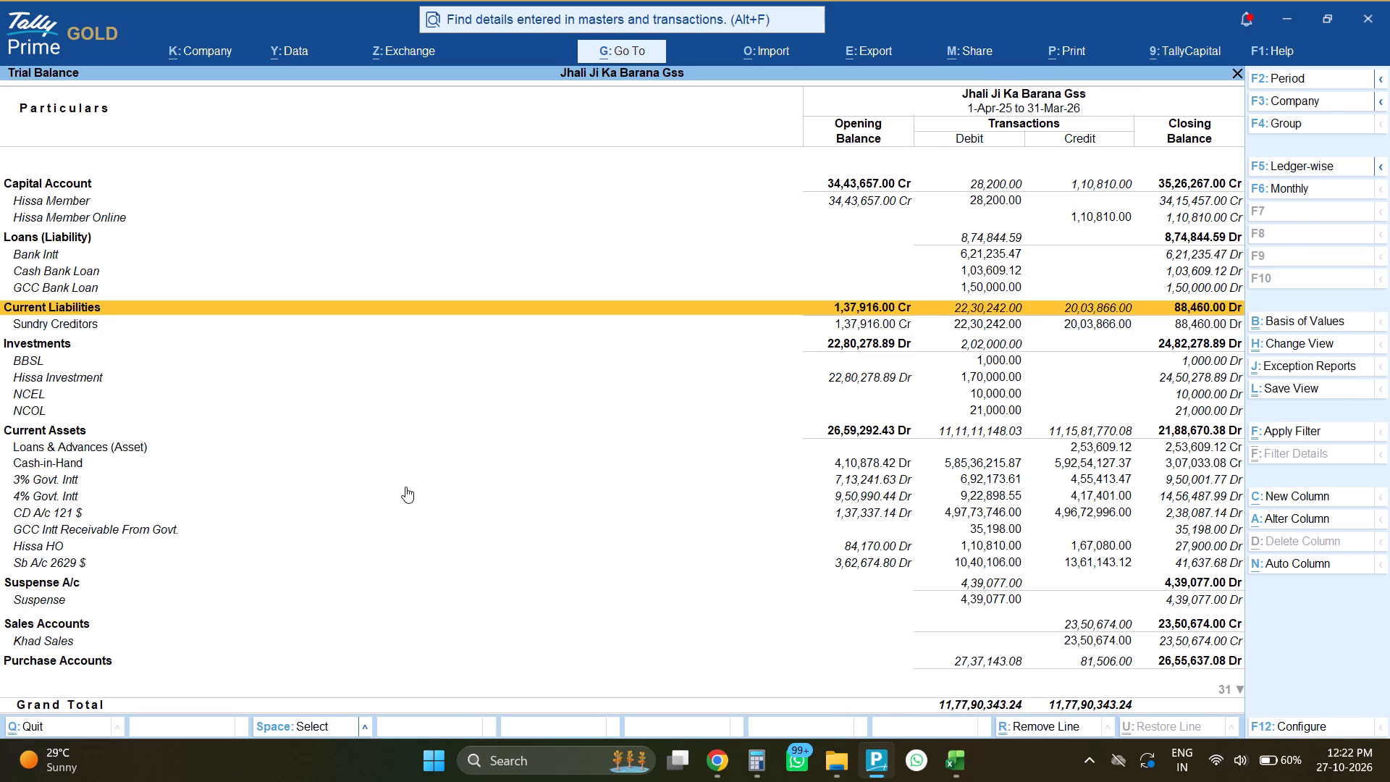
key(Down)
key(Return)
key(Escape)
key(Up)
key(Up)
key(Up)
key(Up)
key(Up)
key(Up)
key(Up)
key(Up)
key(Up)
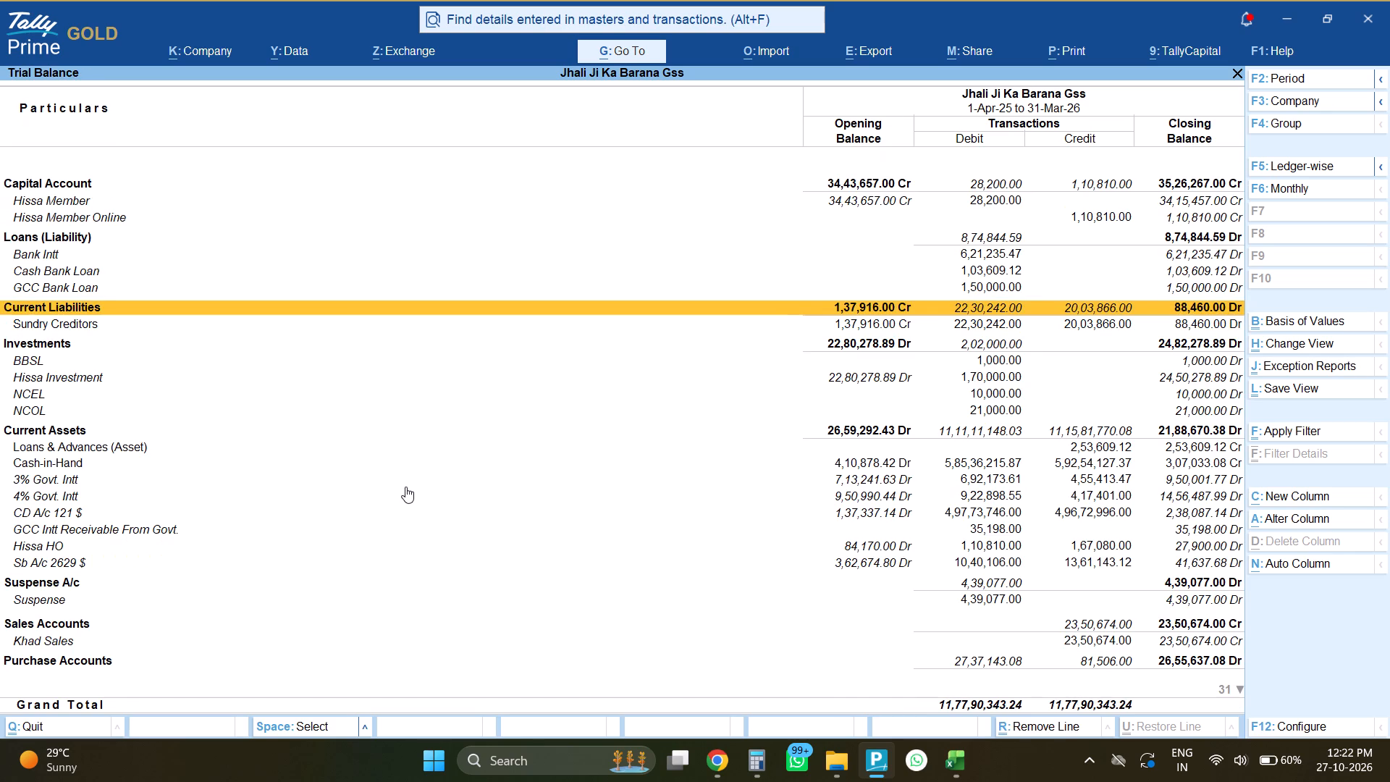
key(Down)
key(Down)
key(Down)
key(Down)
key(Down)
key(Down)
key(Down)
key(Down)
key(Down)
key(Down)
key(Down)
key(Down)
key(Down)
key(Down)
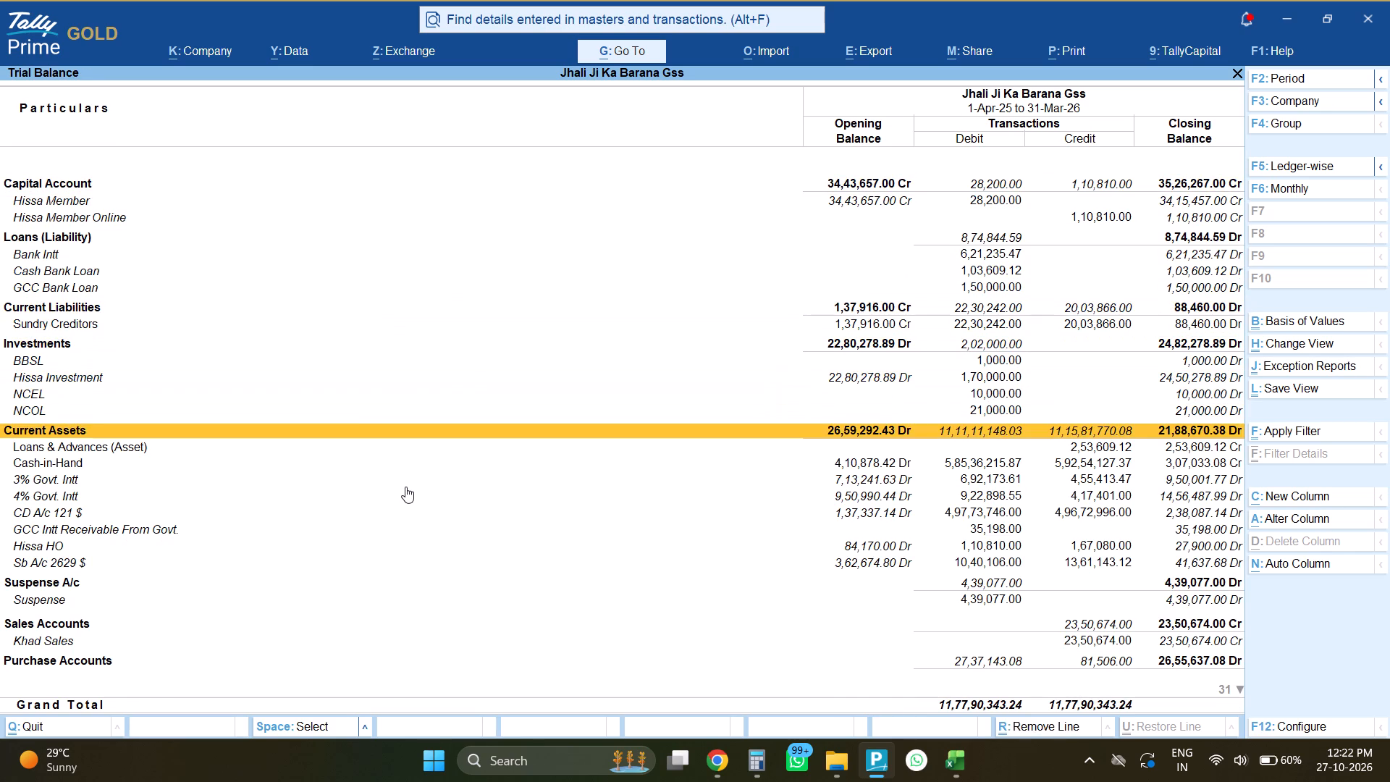
key(Down)
key(Down)
key(Down)
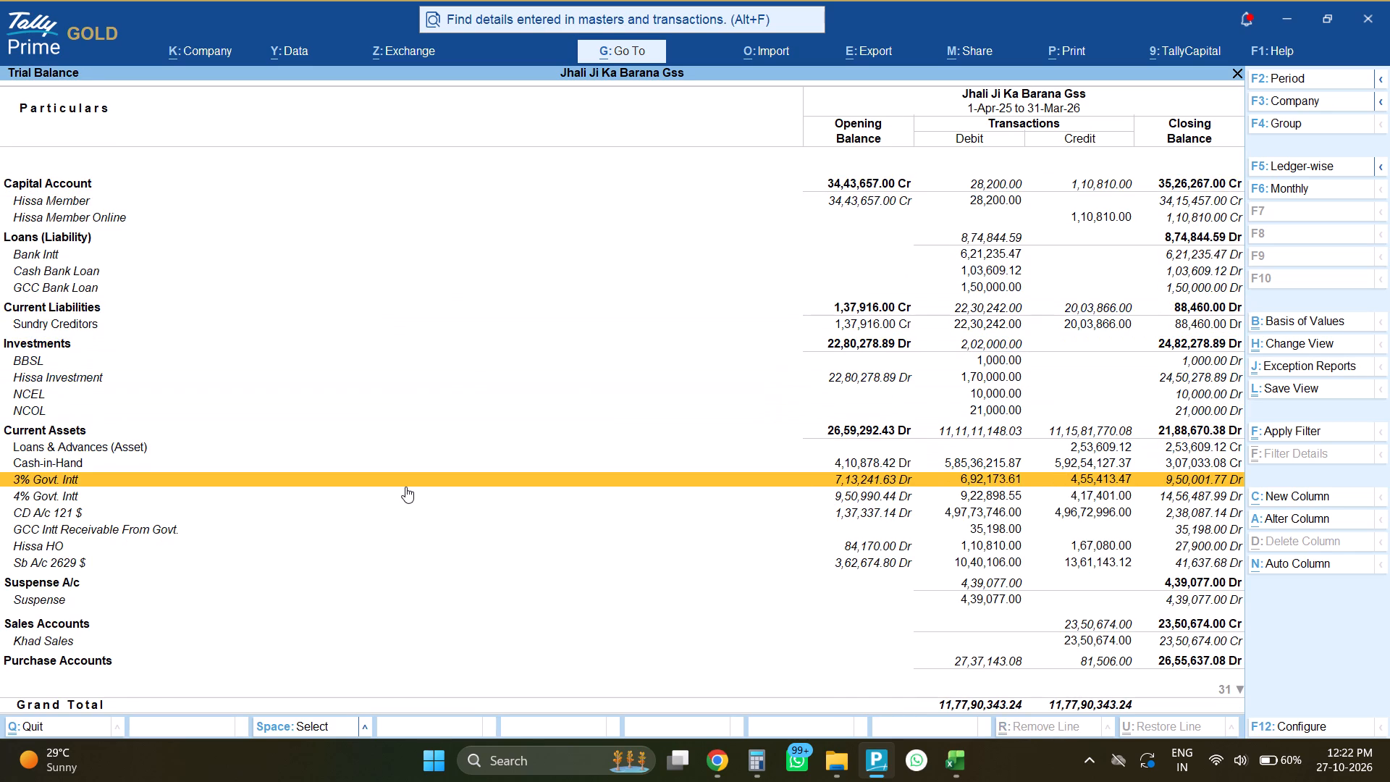
key(Down)
key(Down)
key(Down)
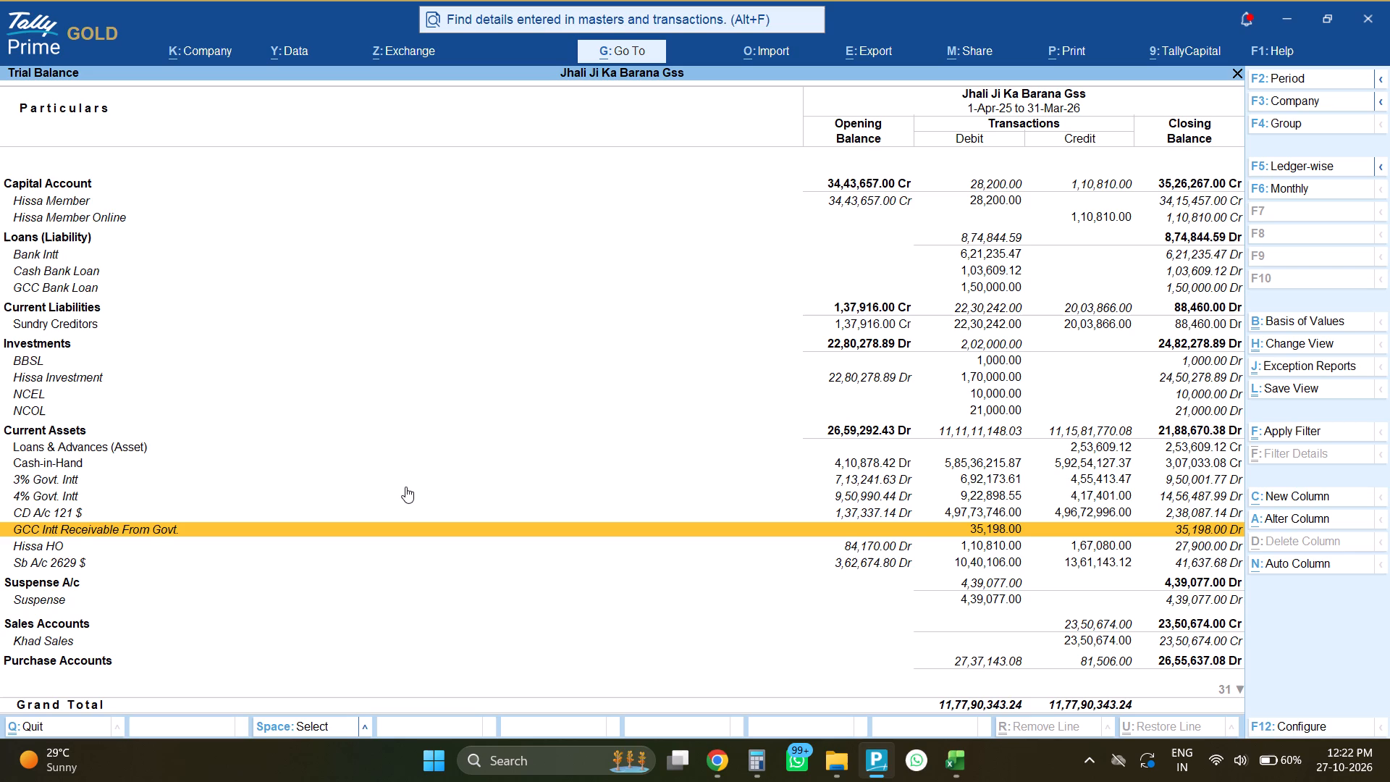
key(Down)
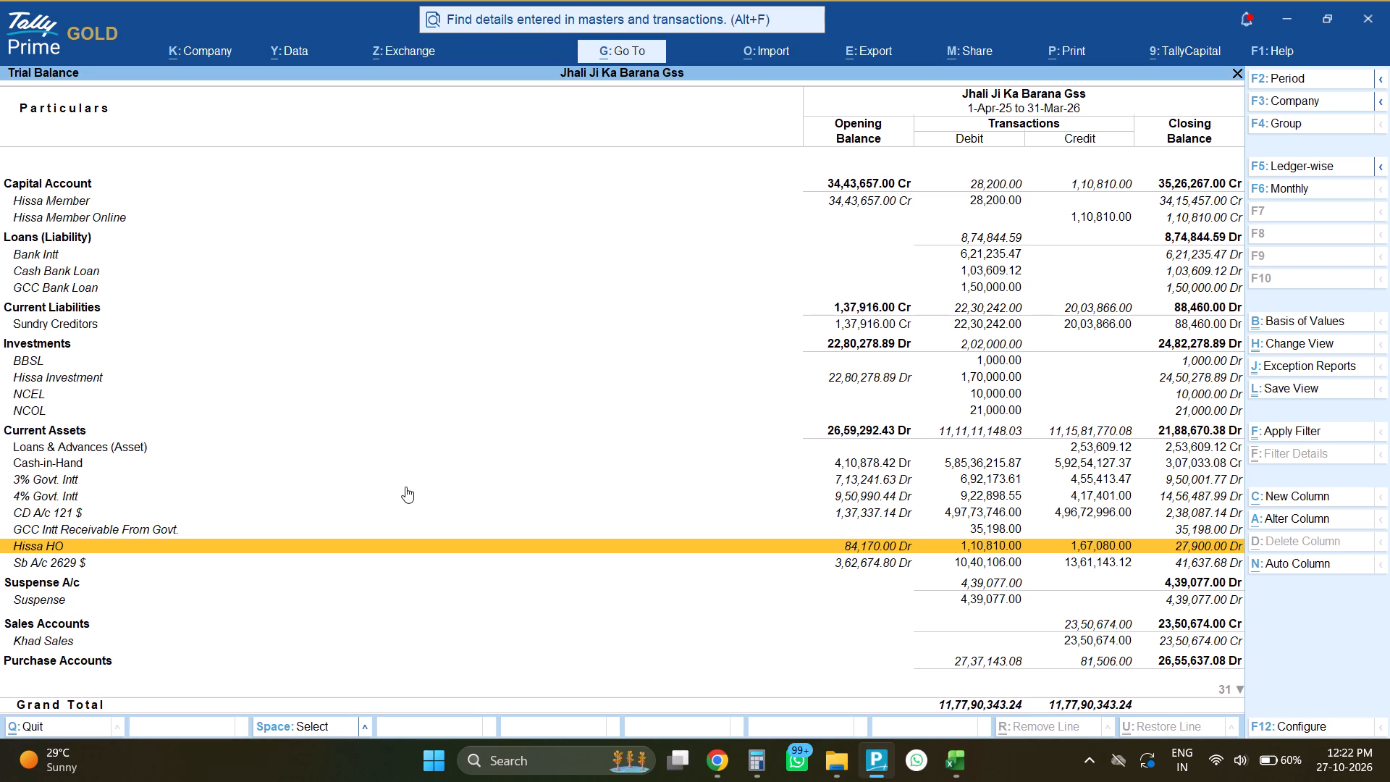
key(Down)
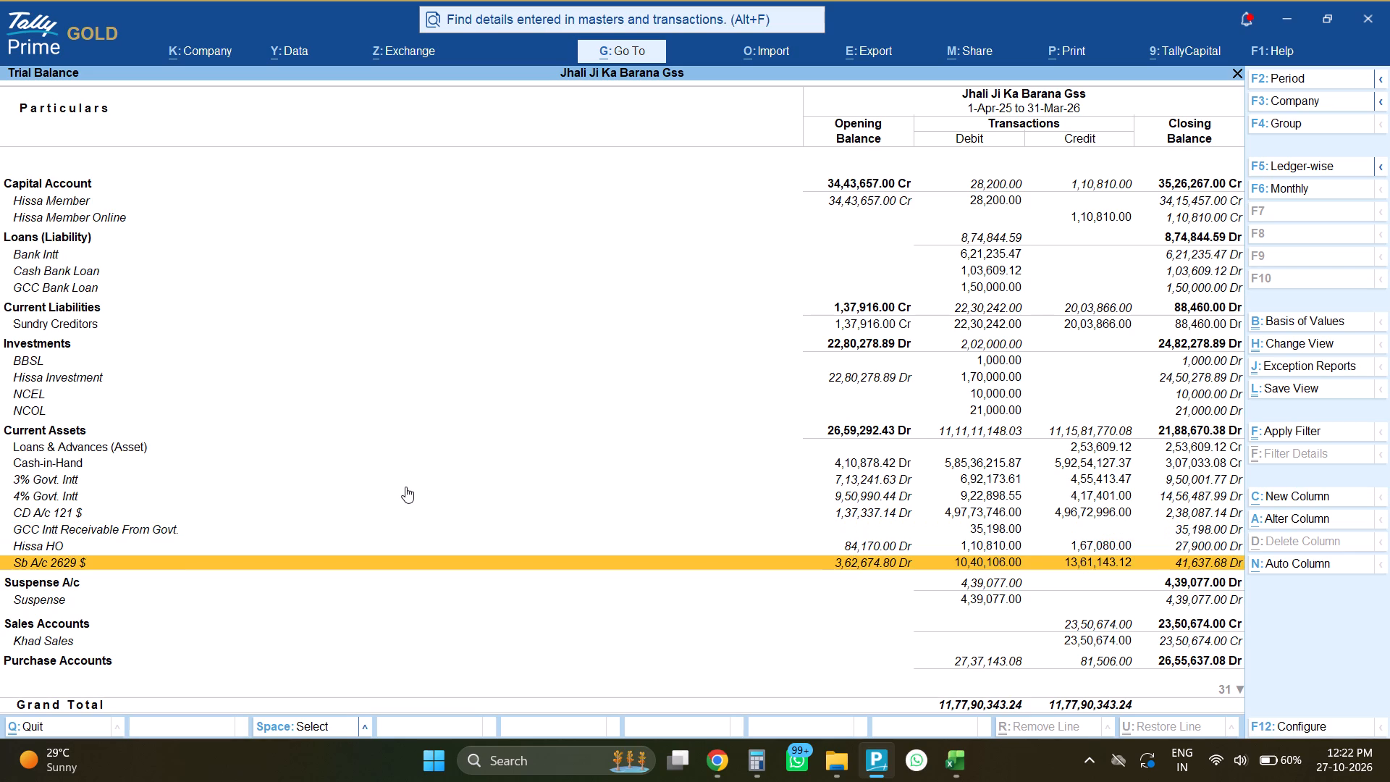
key(Down)
key(Down)
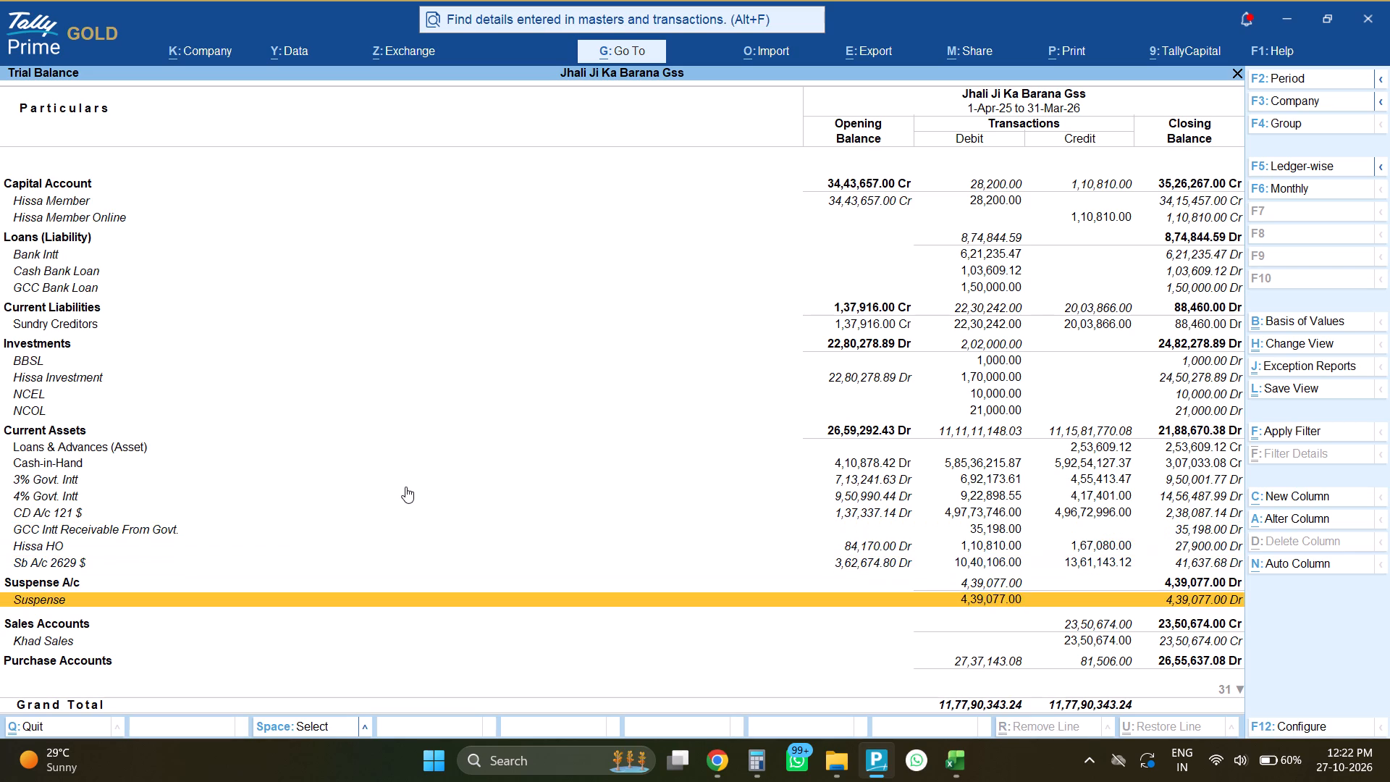
key(Down)
key(Down)
key(Down)
key(Down)
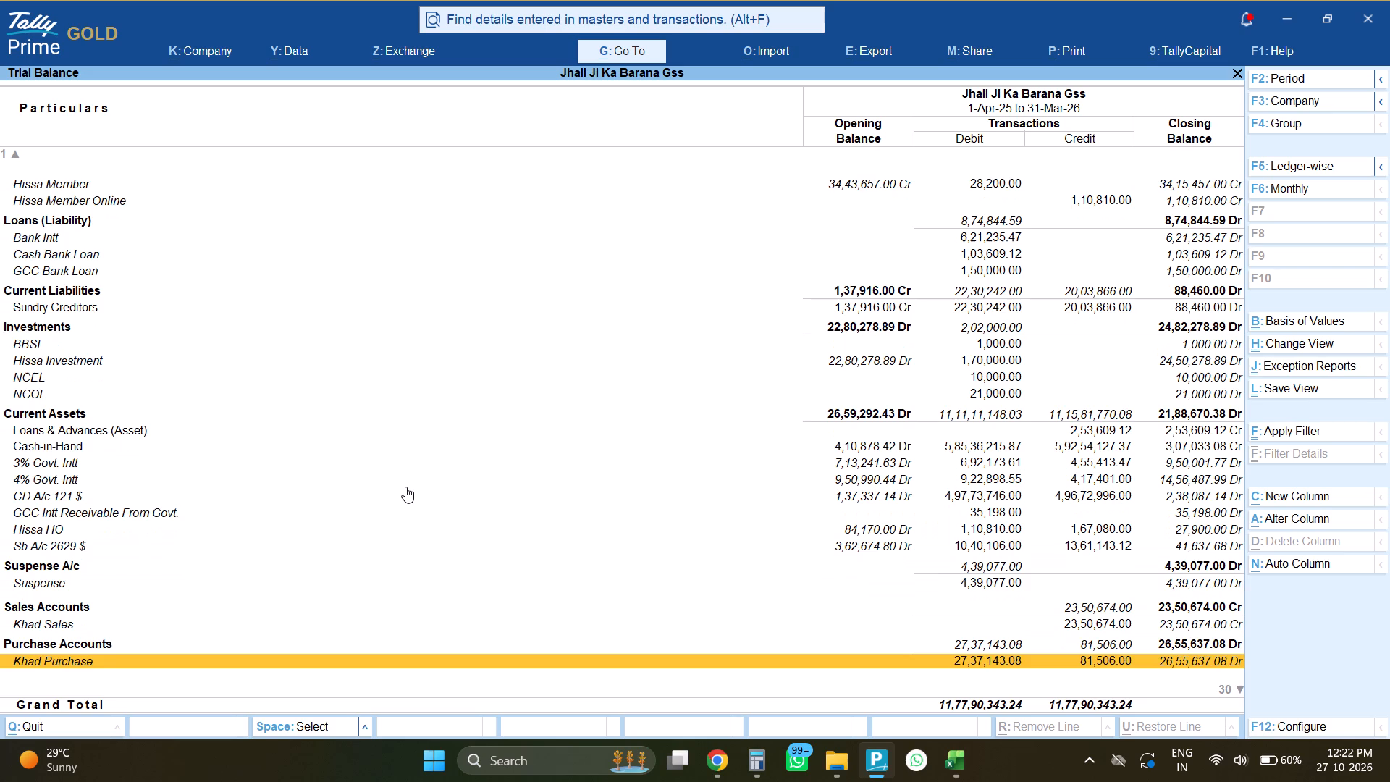
key(Down)
key(Up)
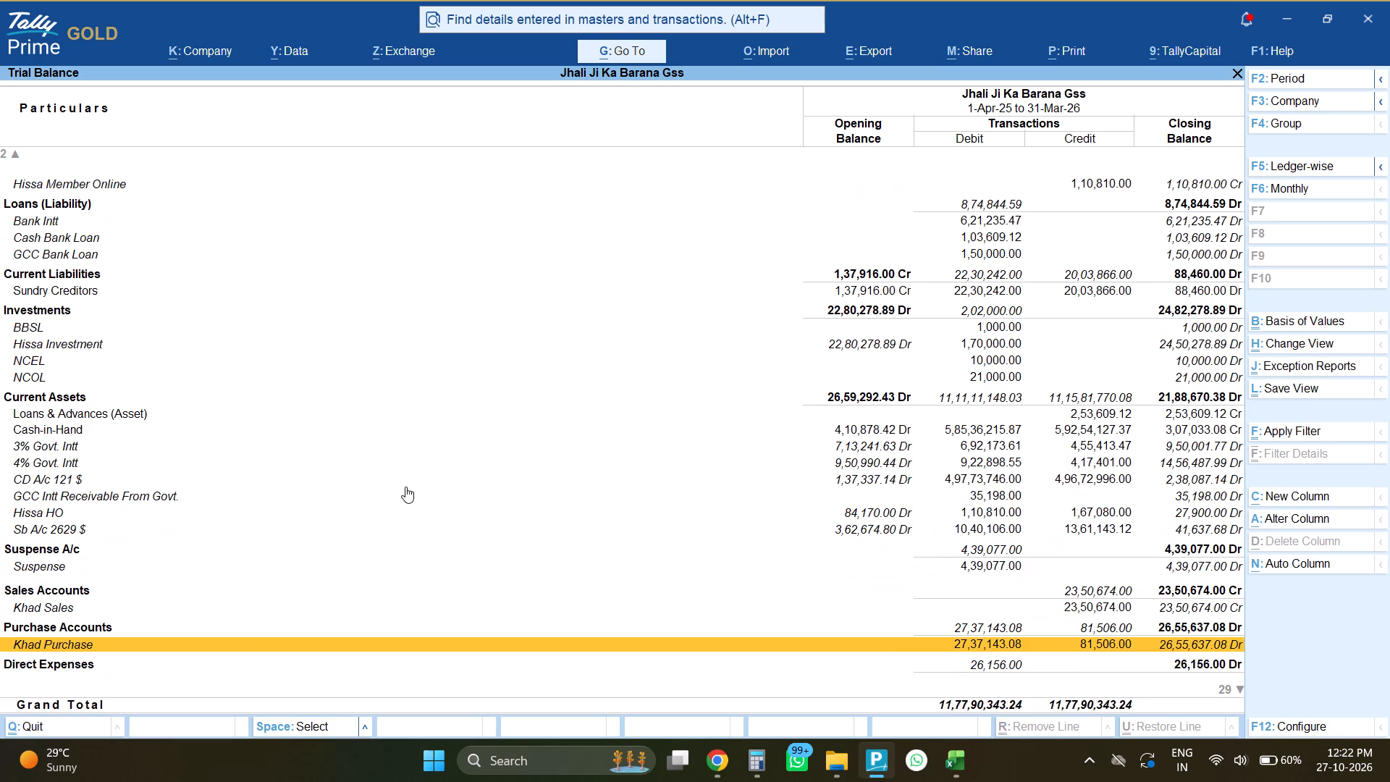
Review the Khad Purchase ledger's monthly summary back to June, and return to the Trial Balance.
key(Return)
key(Up)
key(Up)
key(Up)
key(Up)
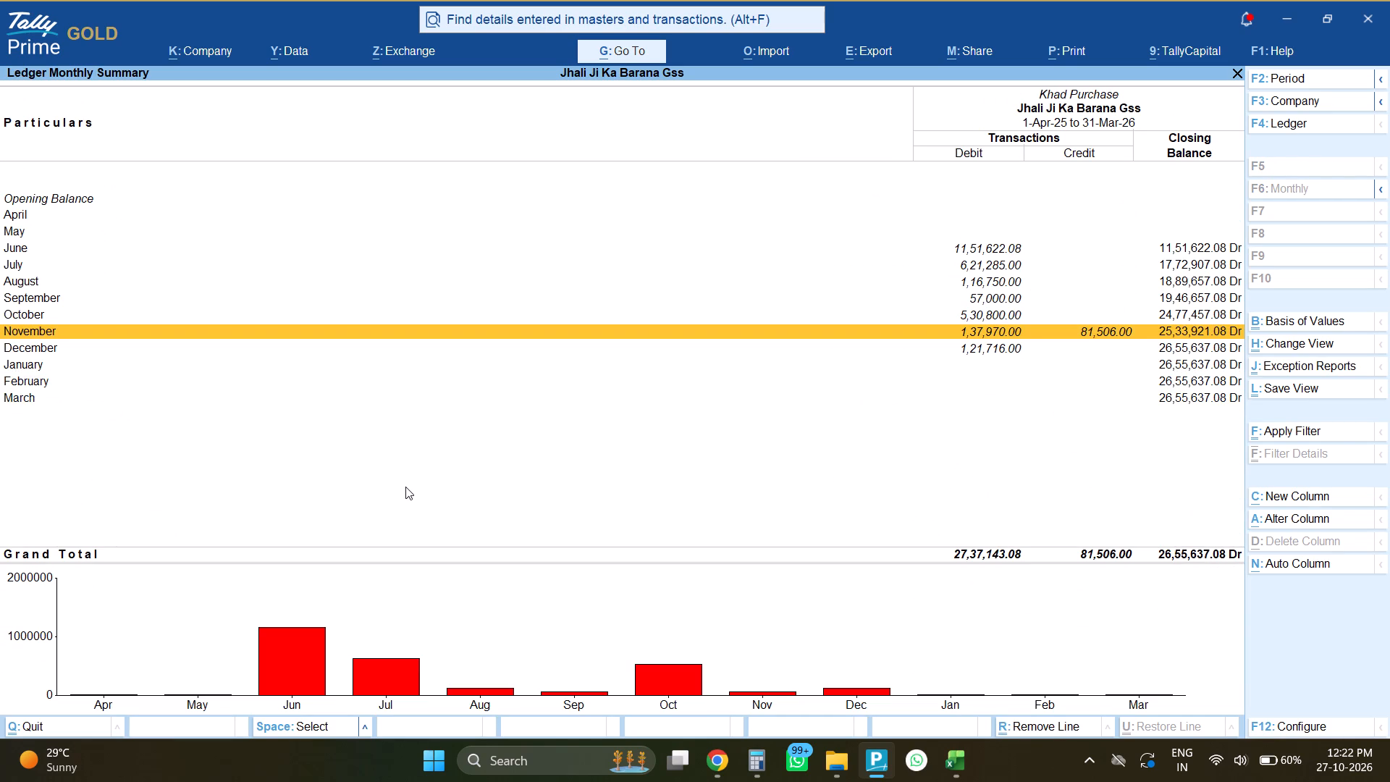
key(Up)
key(Up)
key(Up)
key(Up)
key(Up)
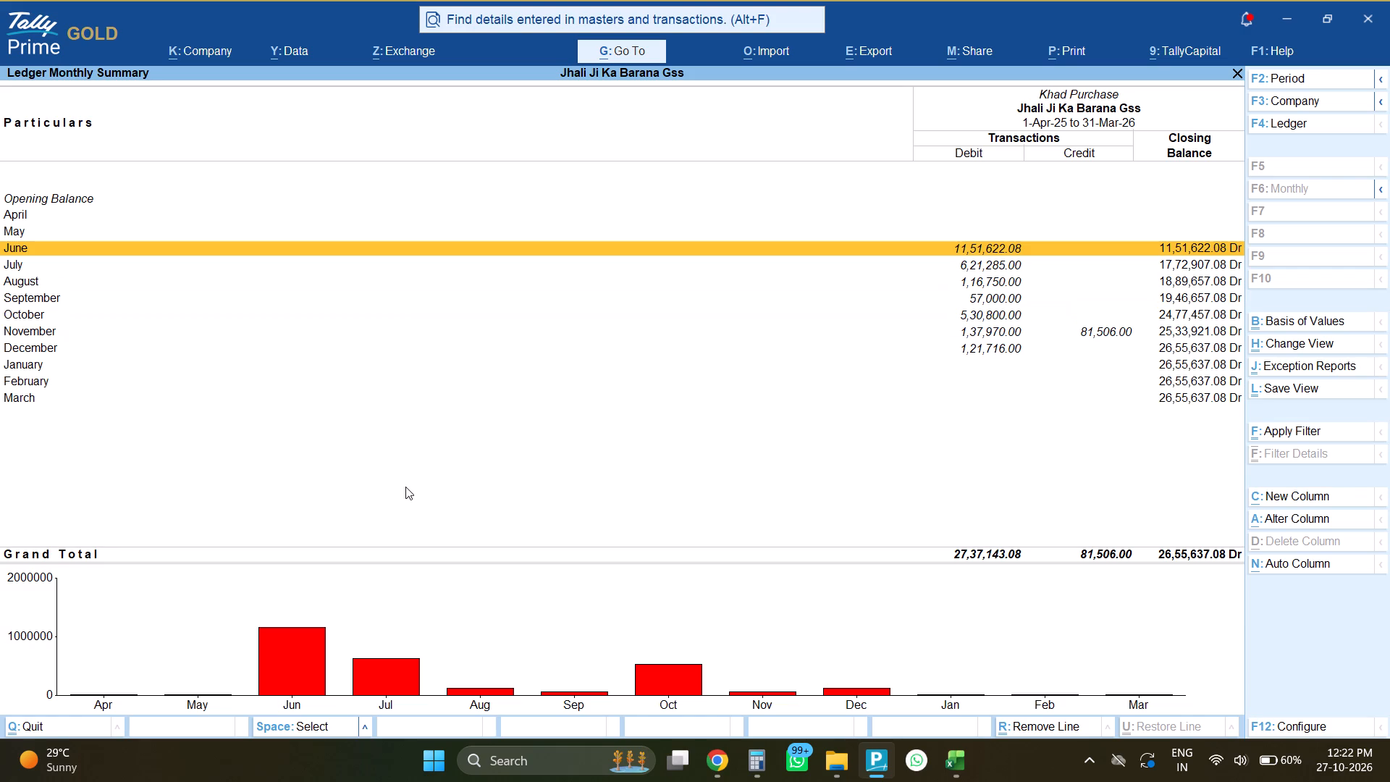
key(Escape)
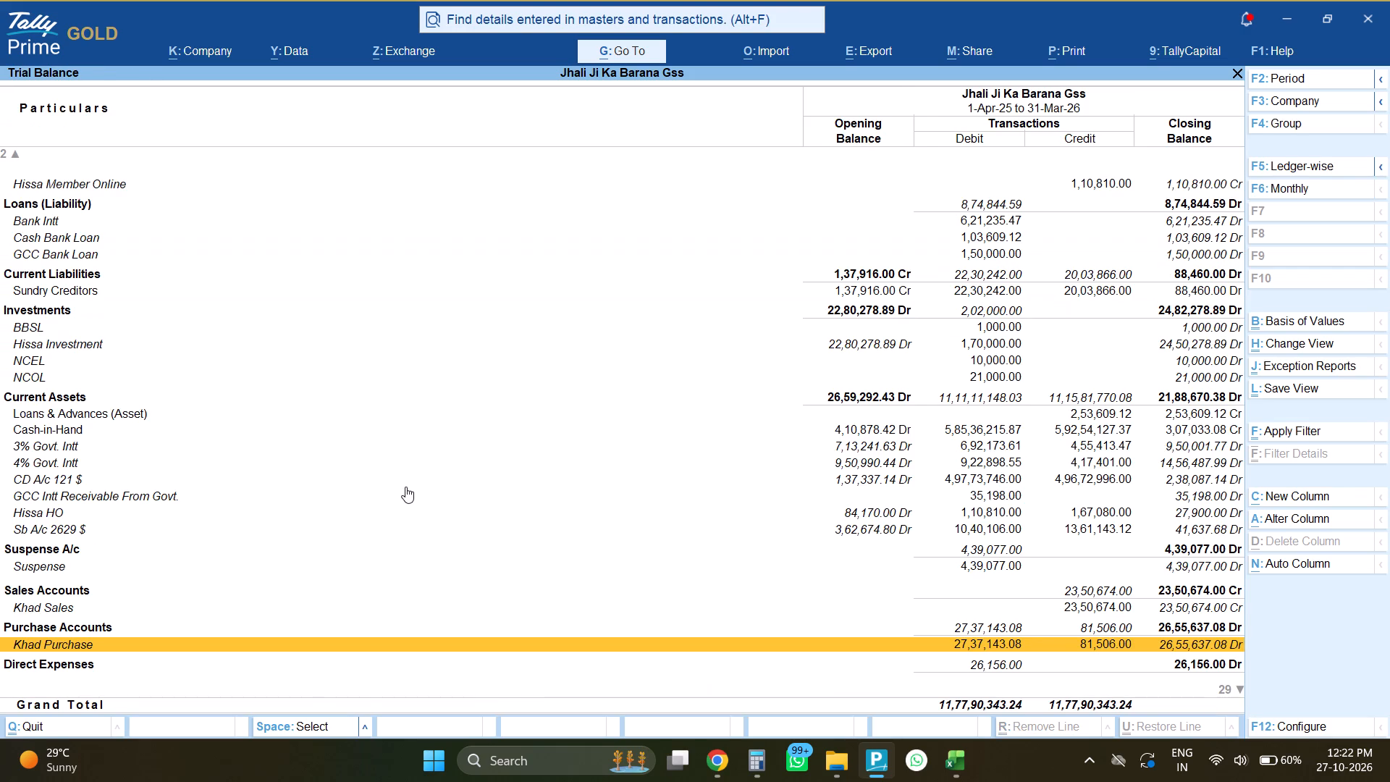
Check the Shri Keshav KVSS ledger PDF in Chrome against all Total Value entries on Excel's PURCHASE sheet.
key(alt+Tab)
scroll(405, 487, down, 1)
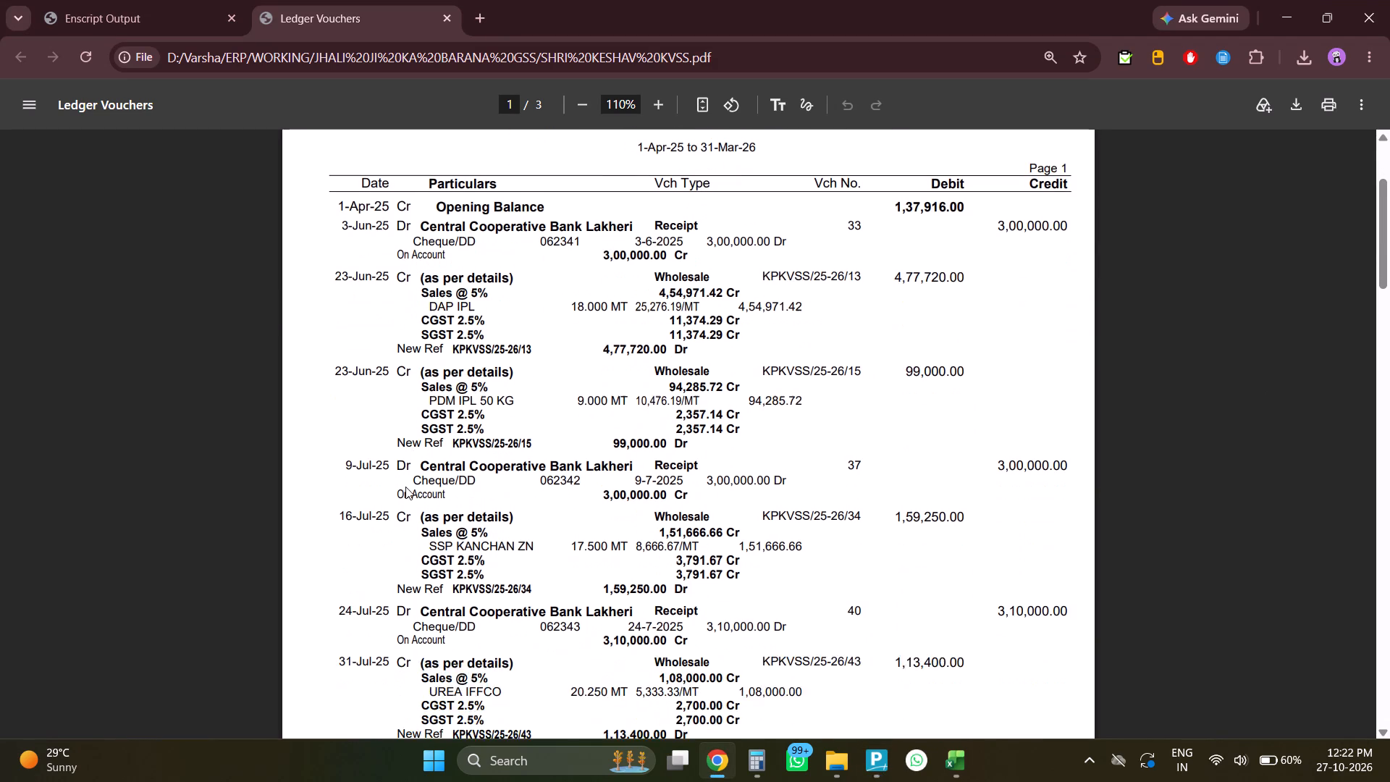
scroll(405, 487, up, 1)
key(alt+Tab)
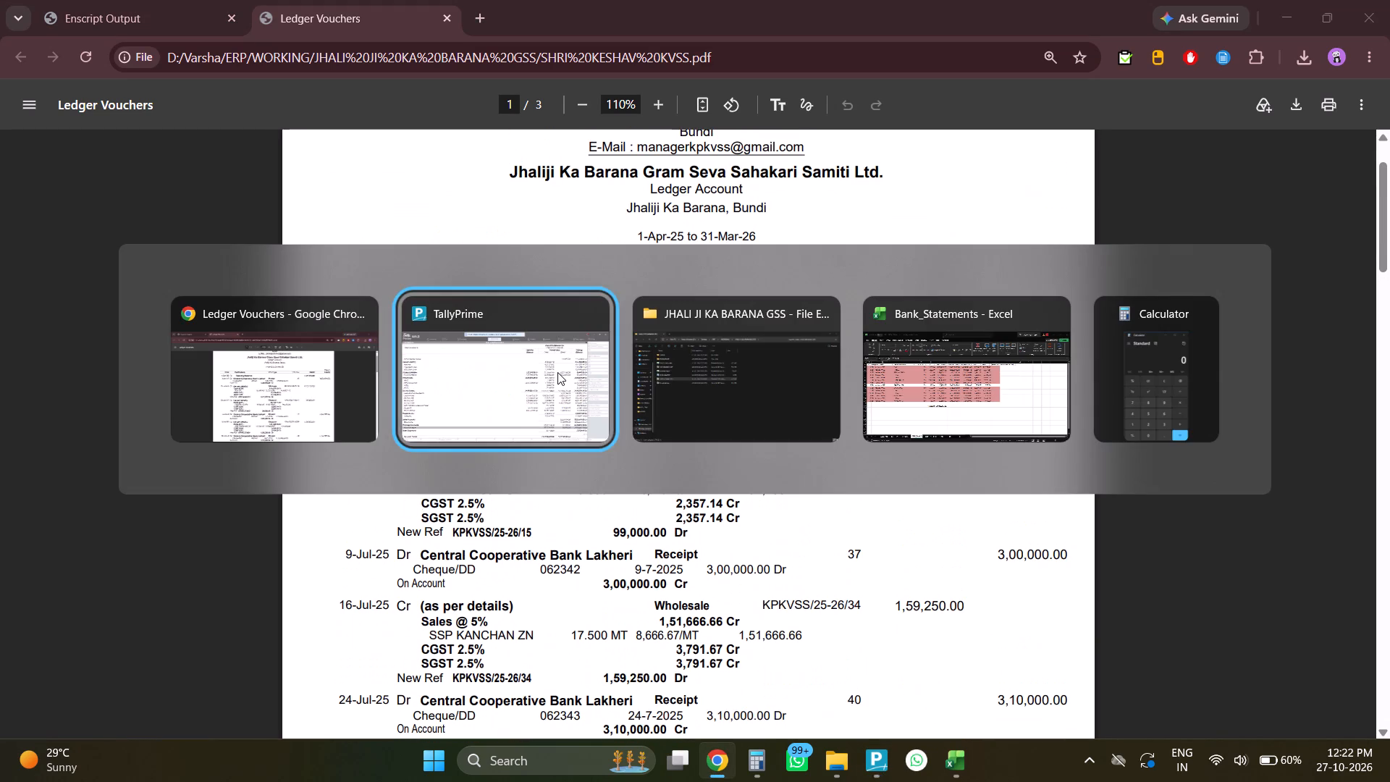
key(alt+Tab)
key(alt+Tab)
scroll(511, 388, up, 3)
drag(527, 237, 524, 290)
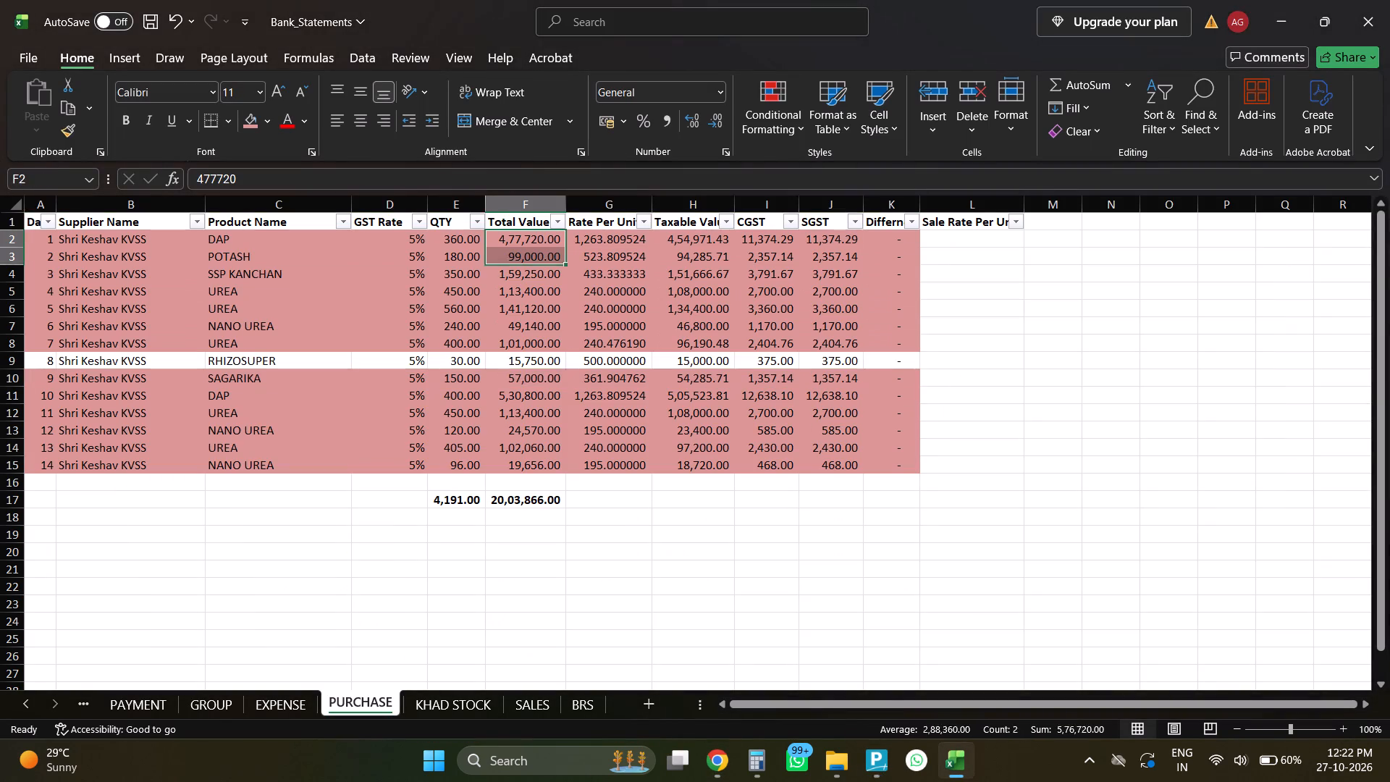
drag(524, 290, 547, 471)
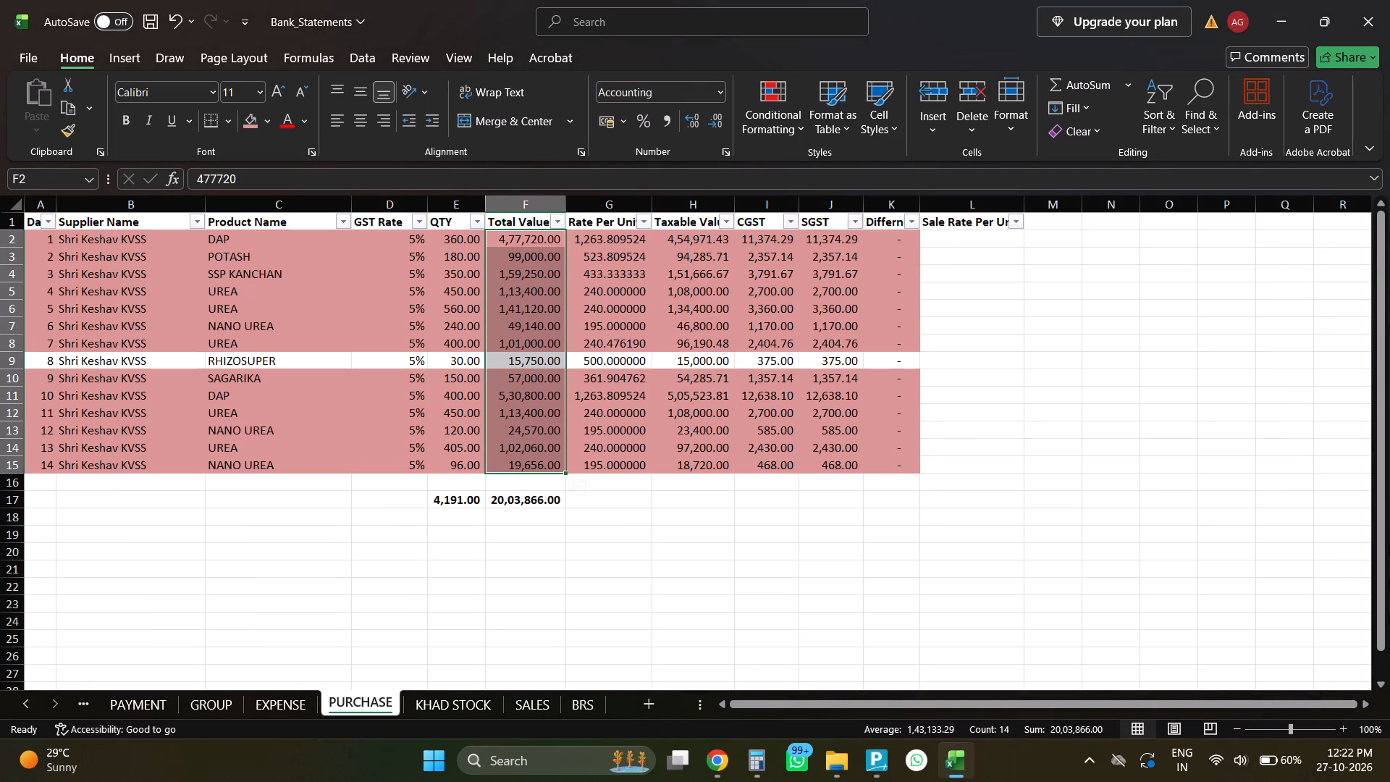
Switch to TallyPrime and open the June vouchers of the Cash ledger under Cash-in-Hand.
key(alt+Tab)
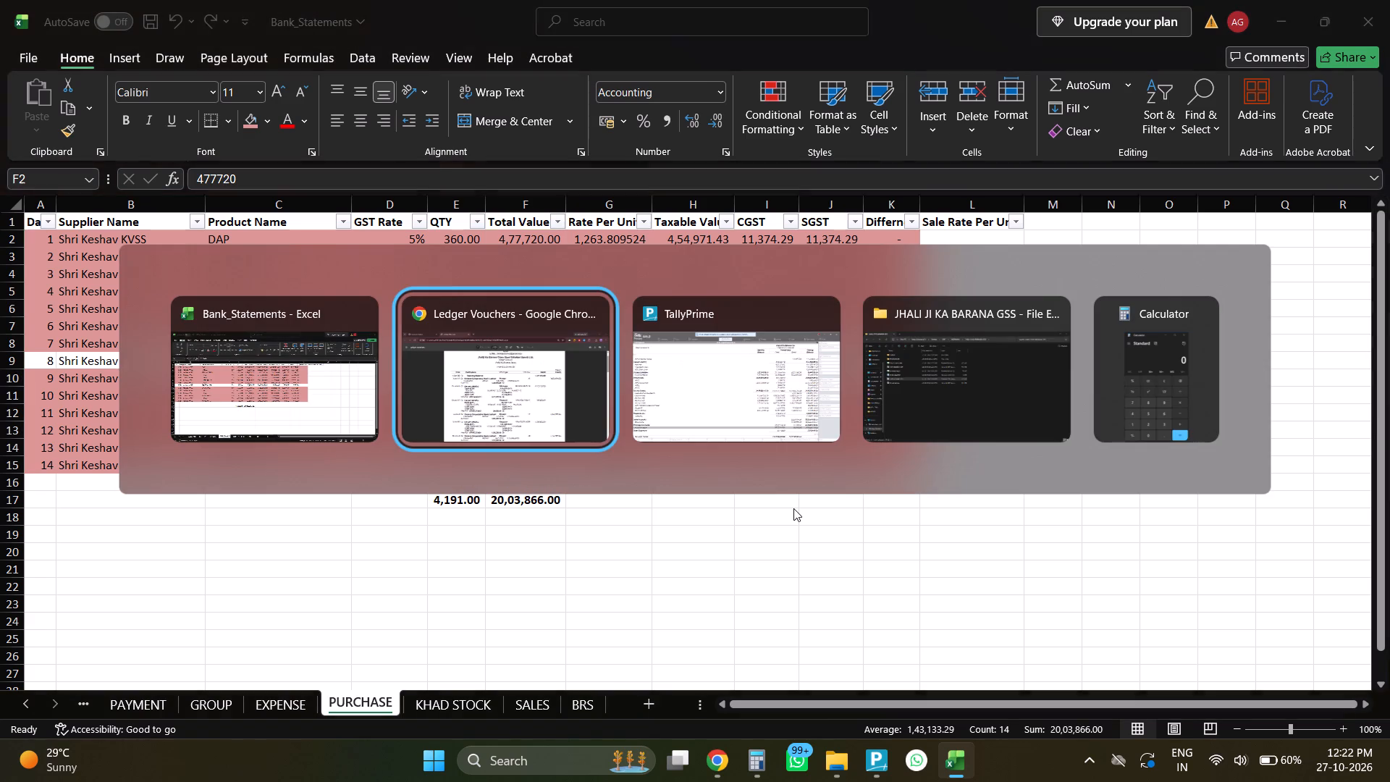
key(alt+Tab)
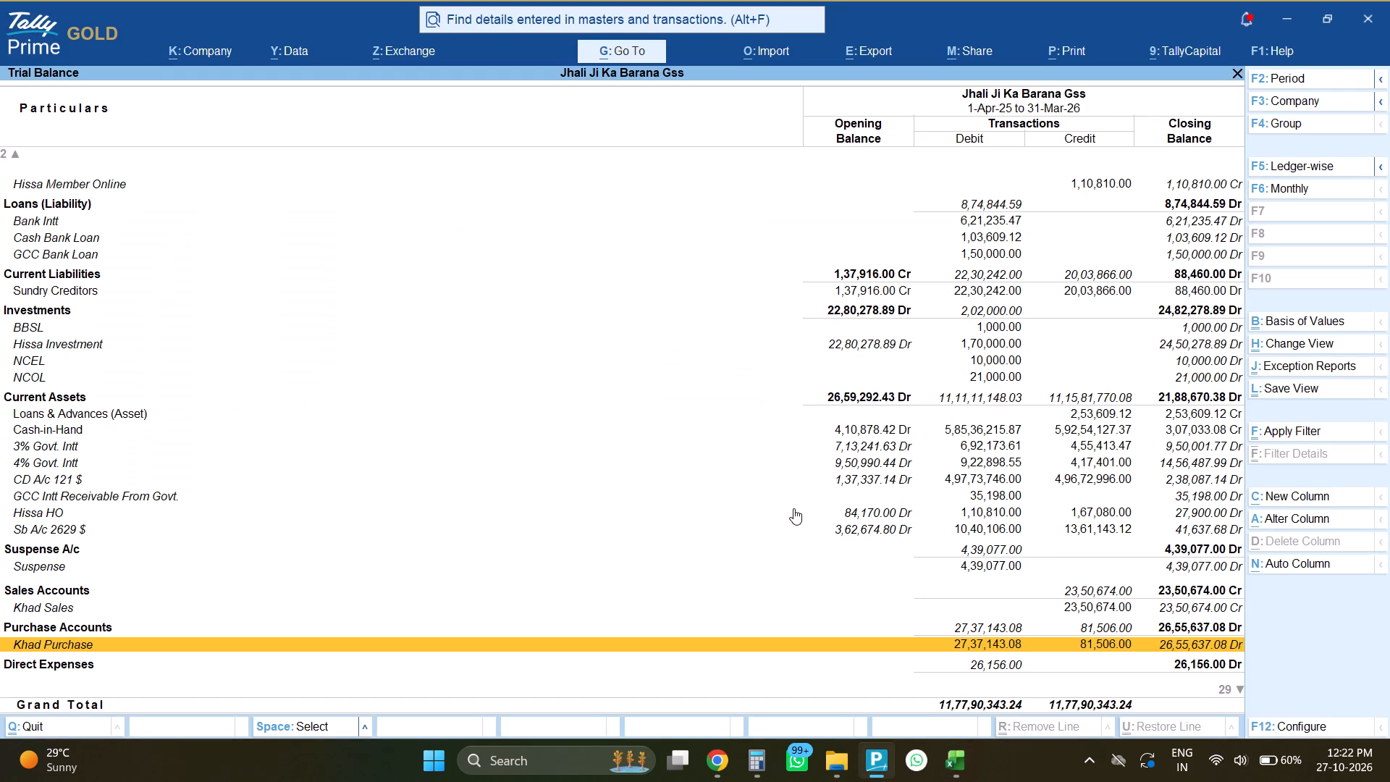
key(Up)
key(Up)
key(Up)
key(Up)
key(Up)
key(Up)
key(Up)
key(Up)
key(Up)
key(Up)
key(Up)
key(Up)
key(Return)
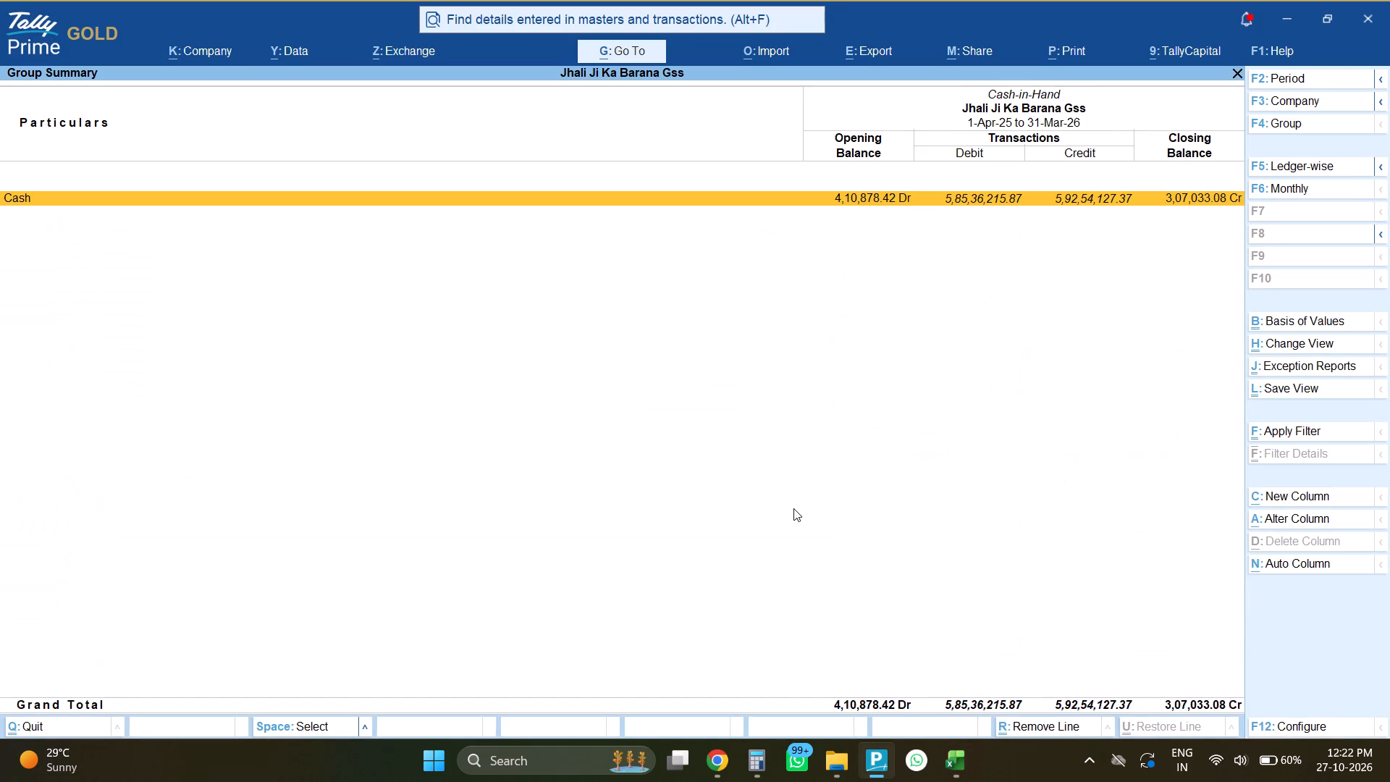
key(Return)
key(Up)
key(Up)
key(Up)
key(Up)
key(Up)
key(Up)
key(Up)
key(Up)
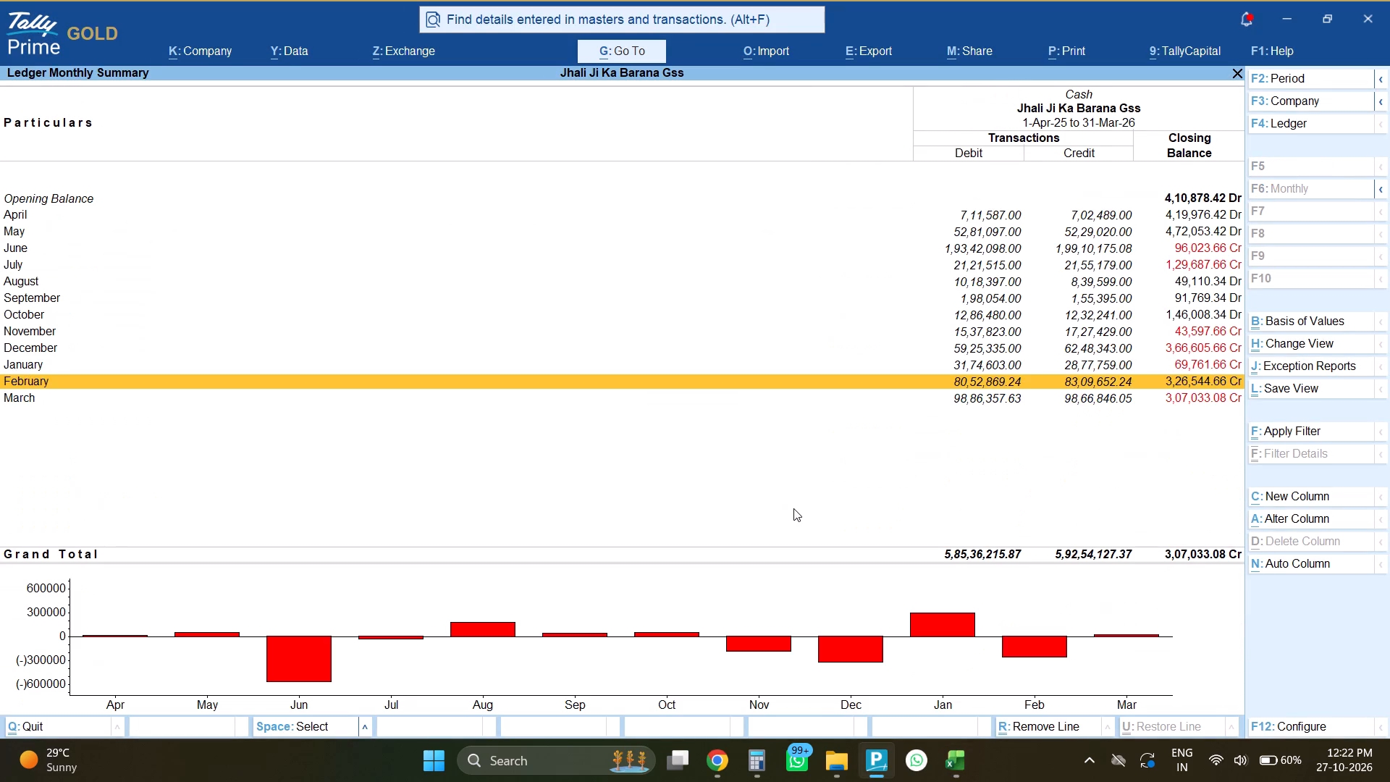
key(Up)
key(Return)
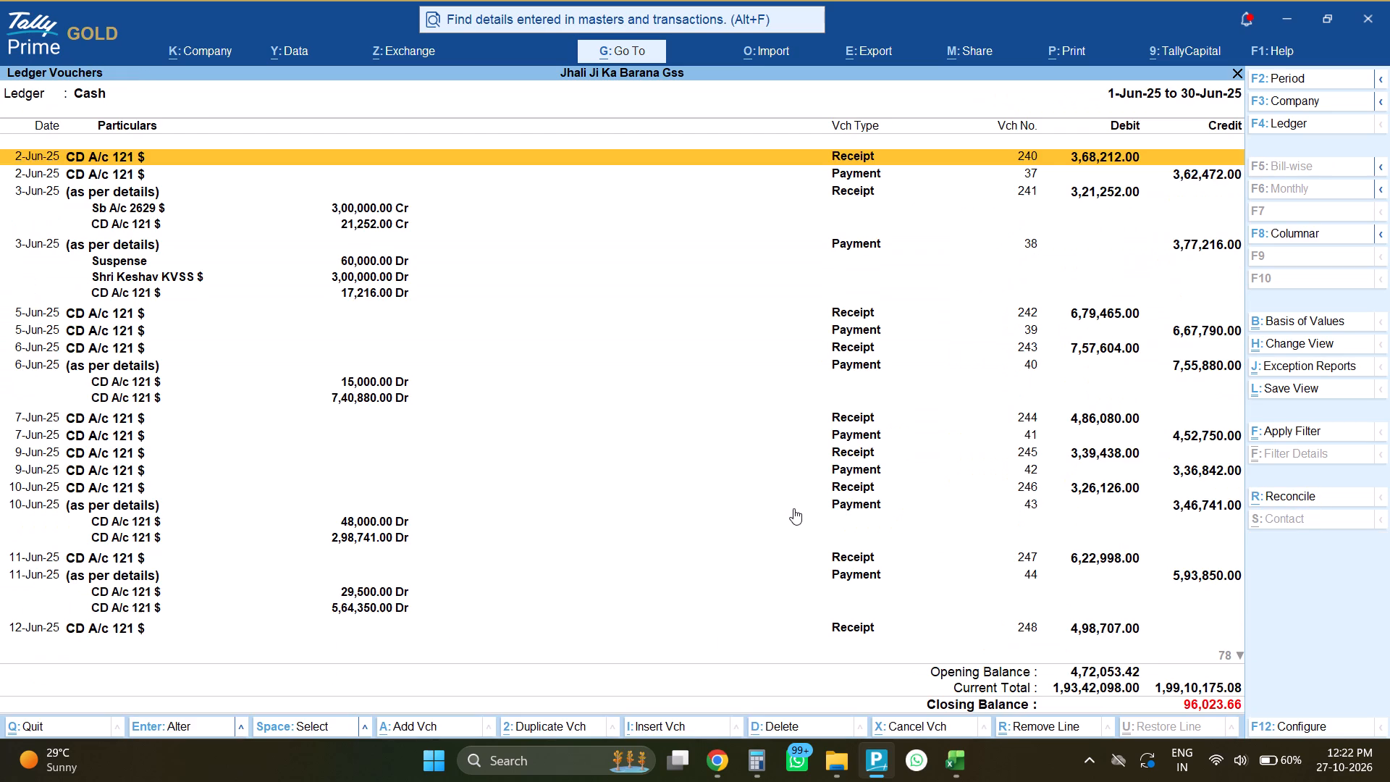
Find payment voucher 55 dated 22-Jun-25 among the June Cash vouchers and open it for alteration.
key(Down)
key(Down)
key(Down)
key(Down)
key(Down)
key(Down)
key(Down)
key(Down)
key(Down)
key(Down)
key(Down)
key(Down)
key(Down)
key(Down)
key(Down)
key(Down)
key(Down)
key(Down)
key(Down)
key(Down)
key(Down)
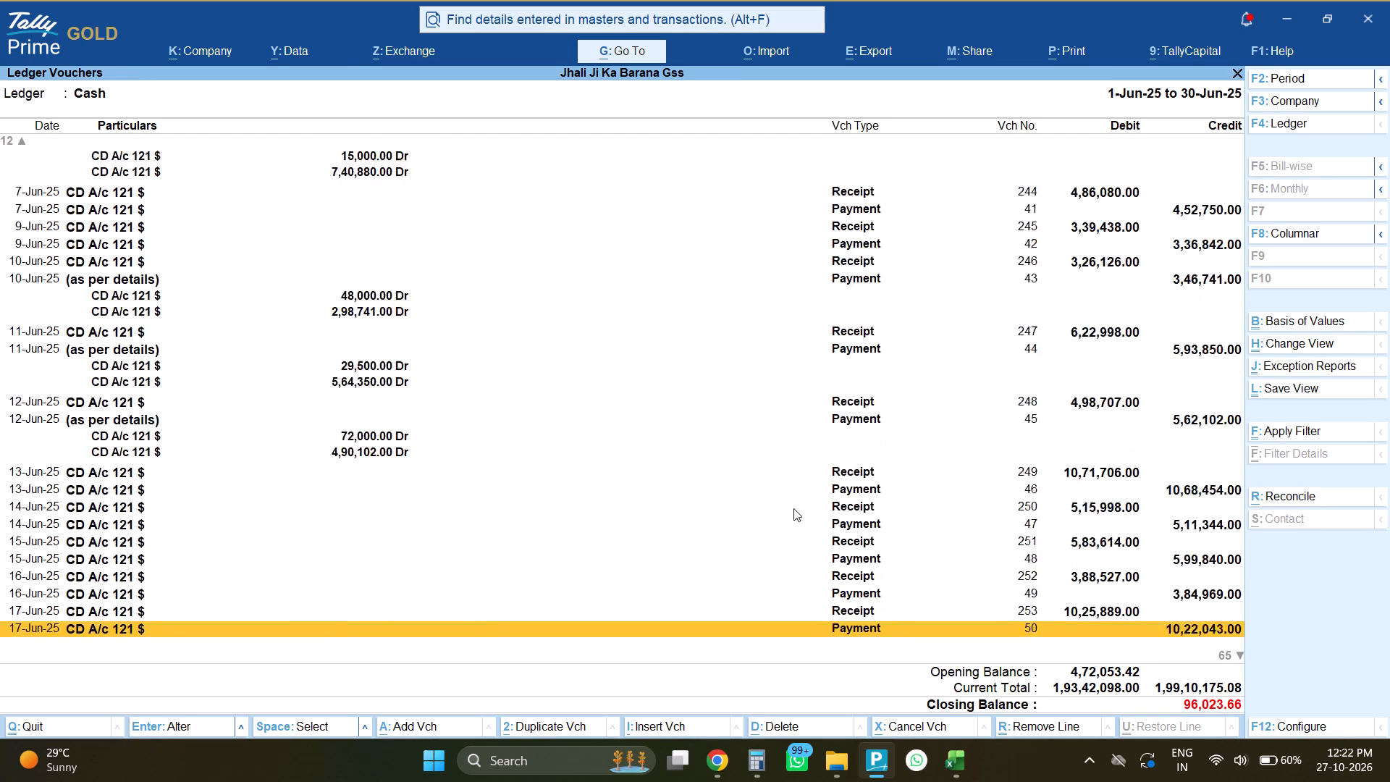
key(Up)
key(Up)
key(Up)
key(Up)
key(Up)
key(Up)
key(Up)
key(Up)
key(Up)
key(Up)
key(Up)
key(Up)
key(Up)
key(Up)
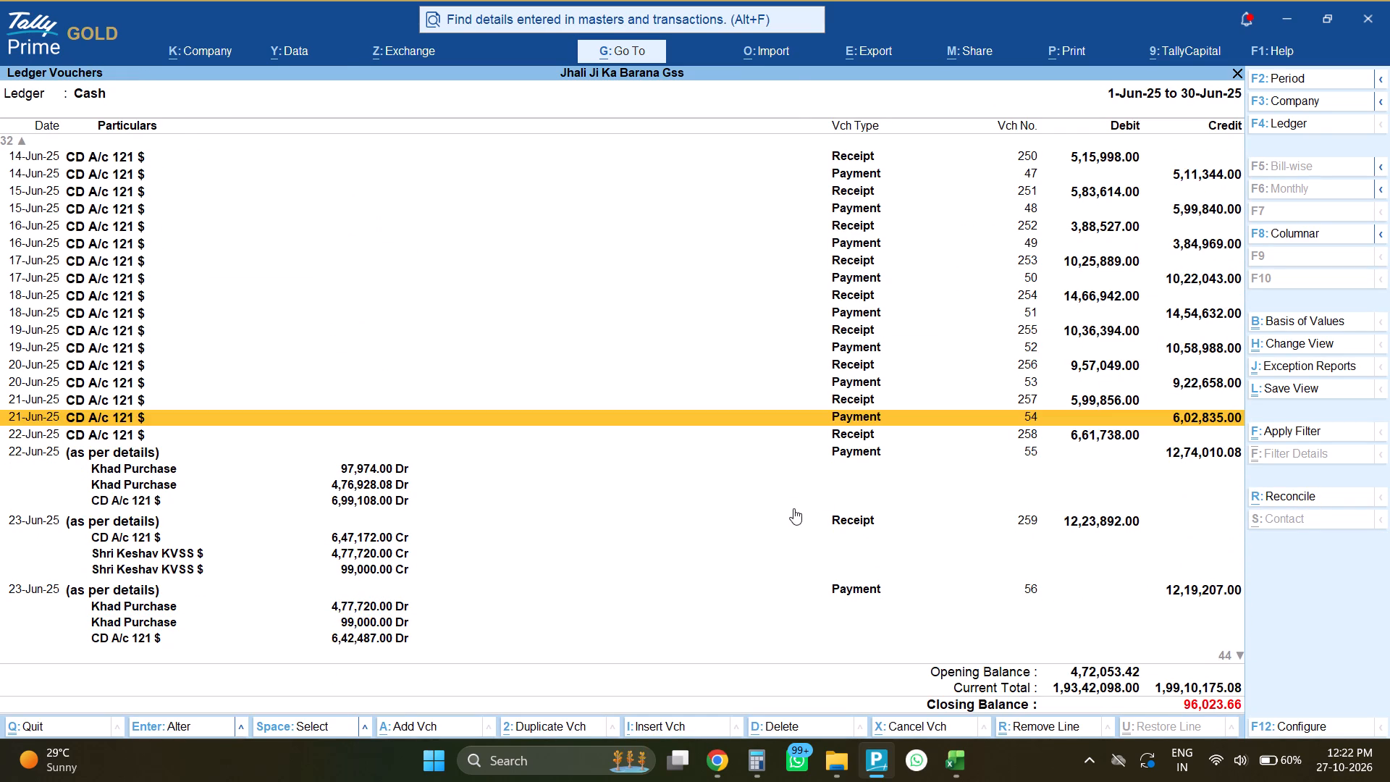
key(Down)
key(Down)
key(Down)
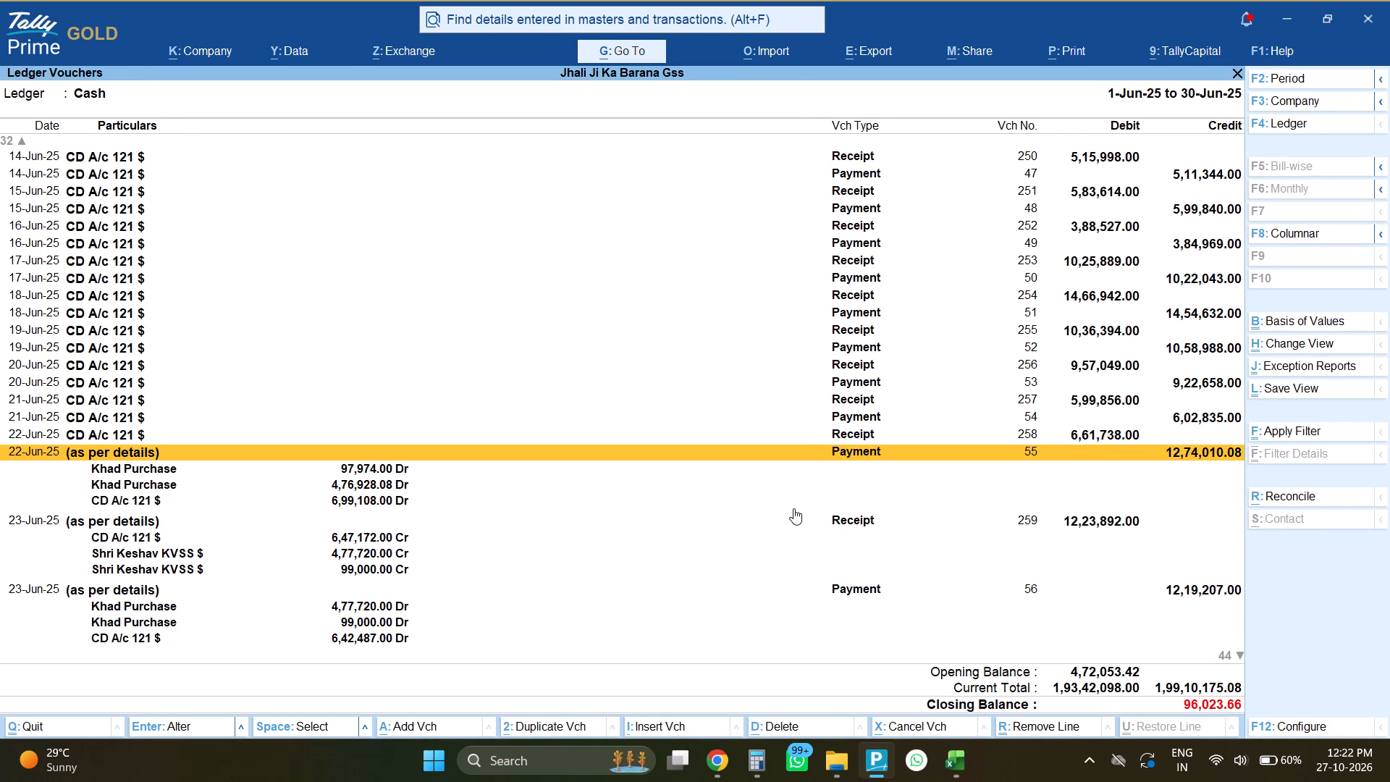
key(Return)
Set both Khad Purchase amounts in payment voucher 55 to 0, leaving the CD A/c 121 $ line as is.
key(Down)
key(Down)
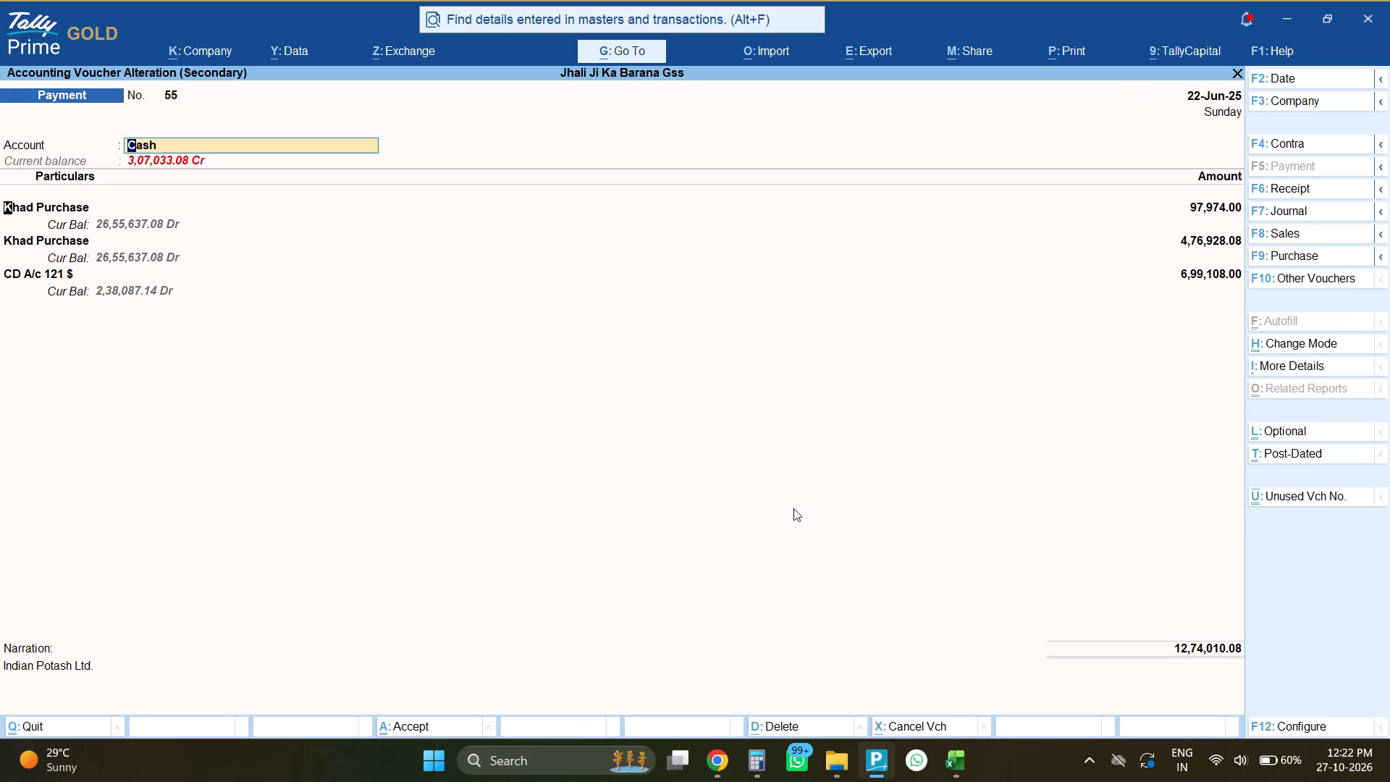
key(Return)
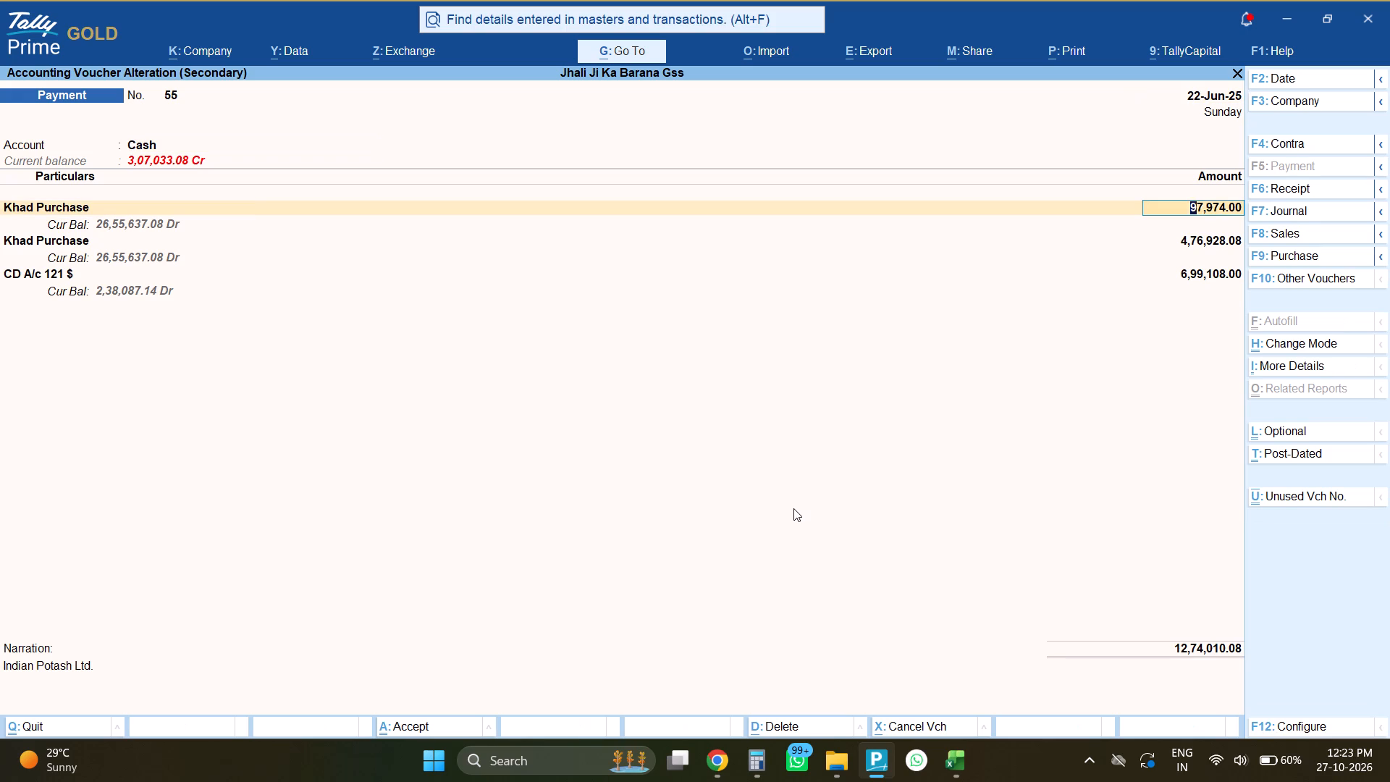
key(0)
key(Return)
key(Return)
key(0)
key(Return)
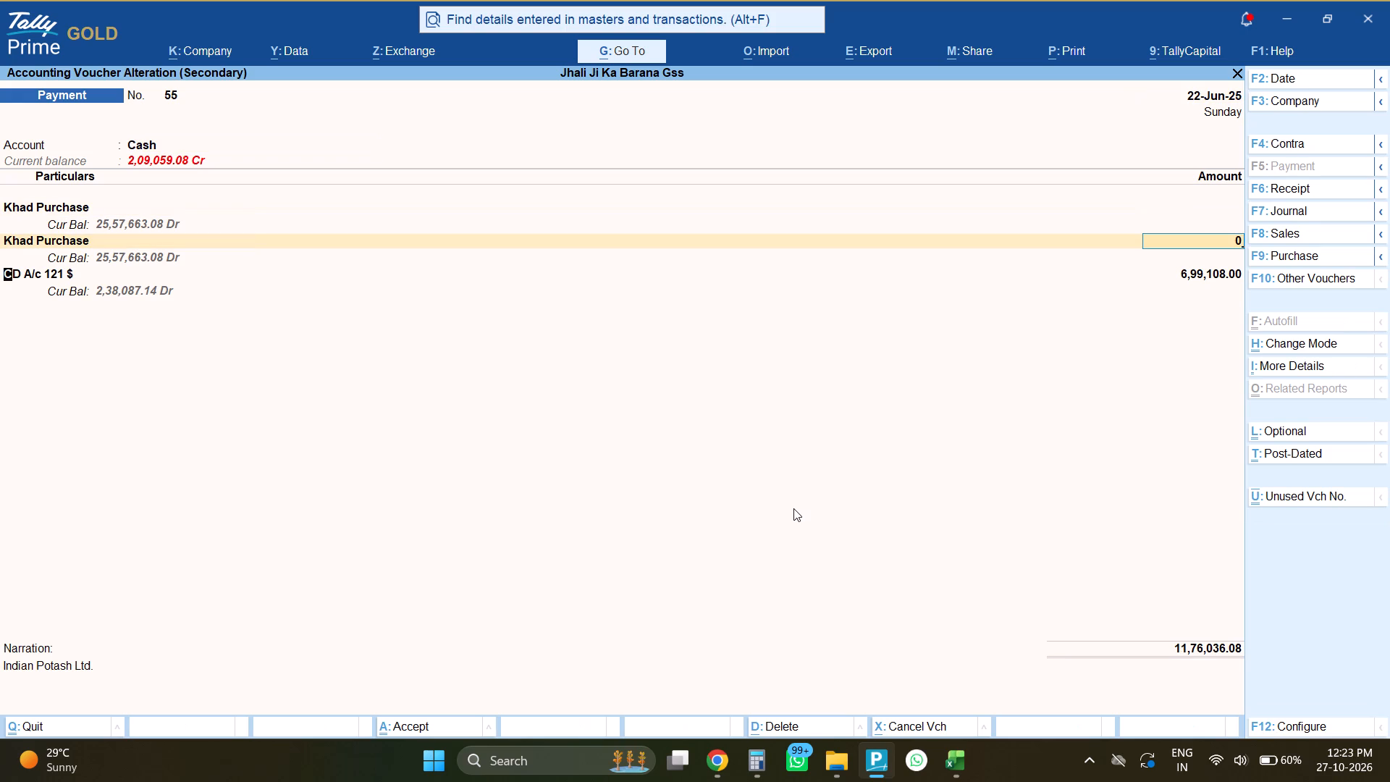
key(Return)
key(Return)
key(Return)
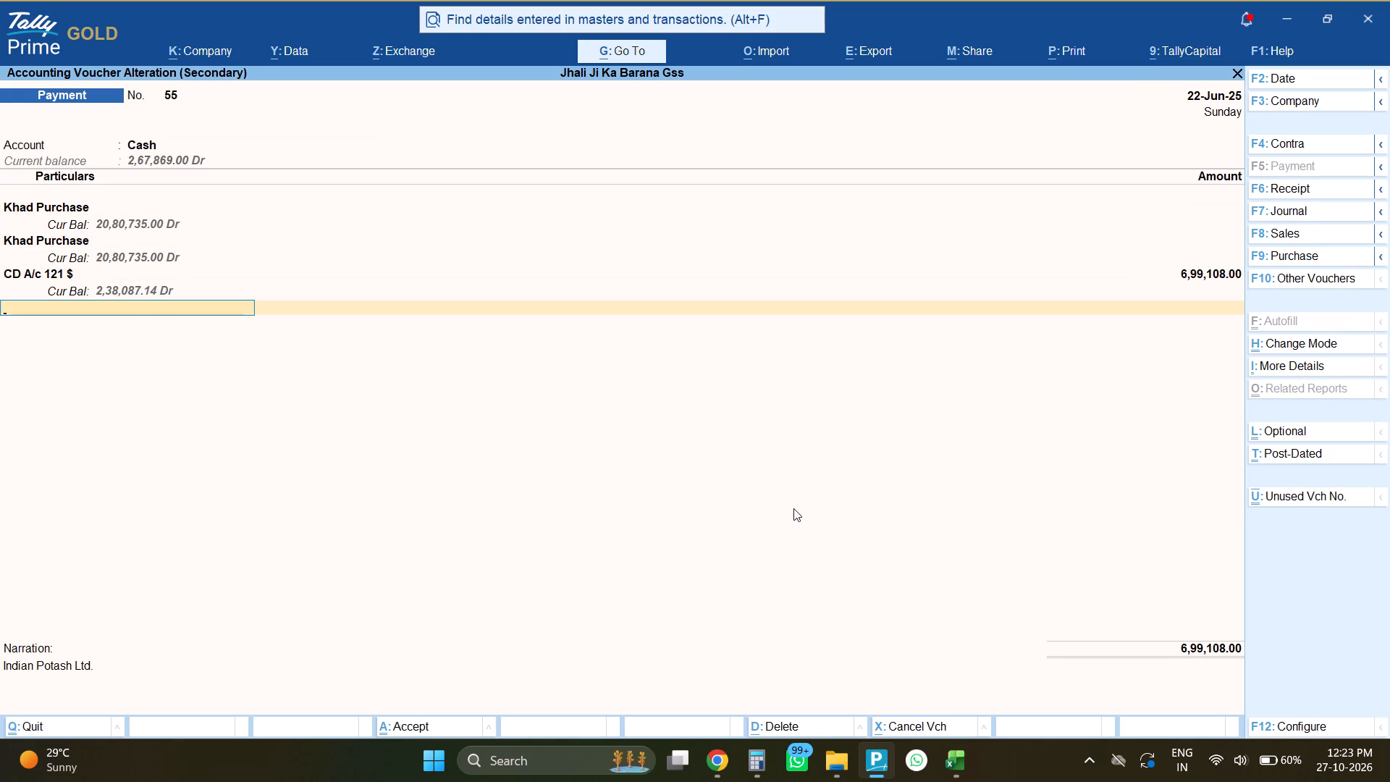
Clear the narration "Indian Potash Ltd." from payment voucher 55 and save the altered voucher.
key(0)
key(Return)
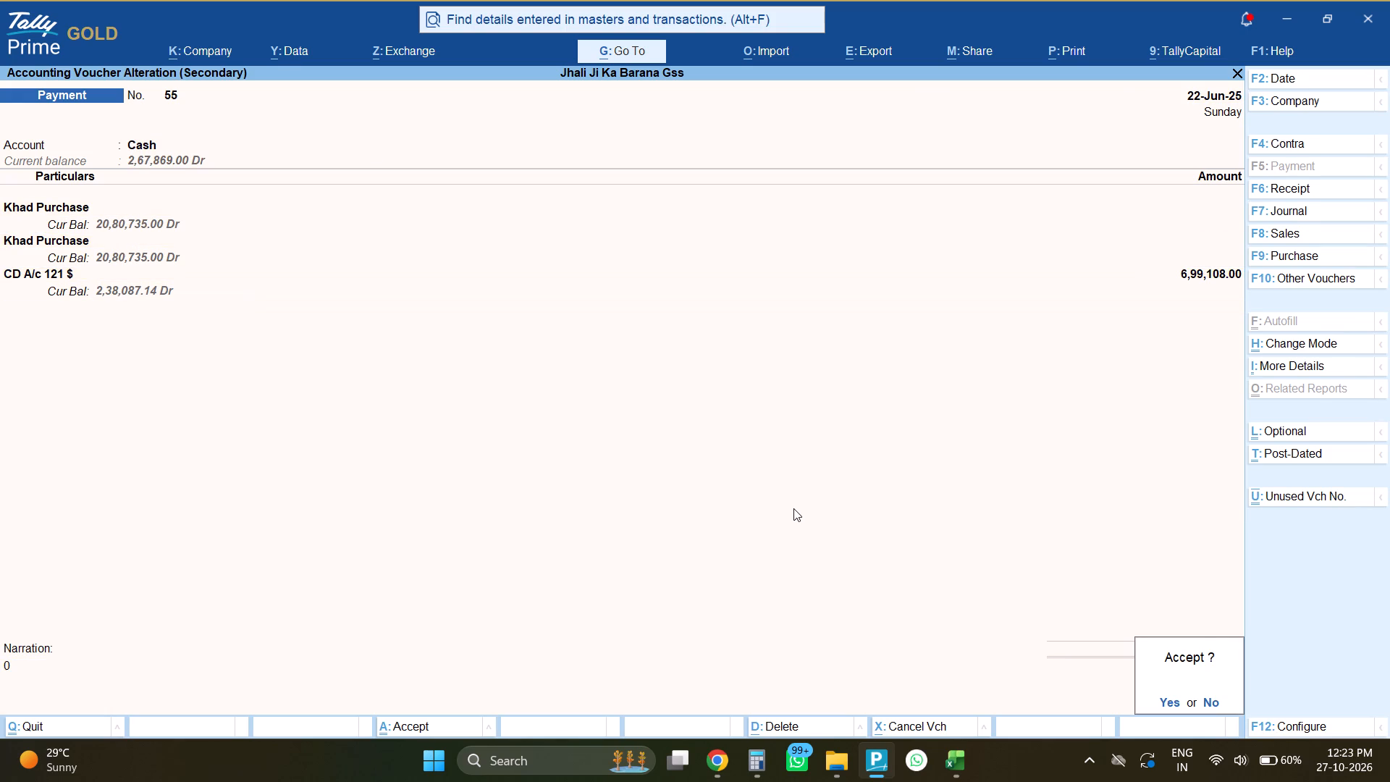
key(BackSpace)
key(BackSpace)
key(Return)
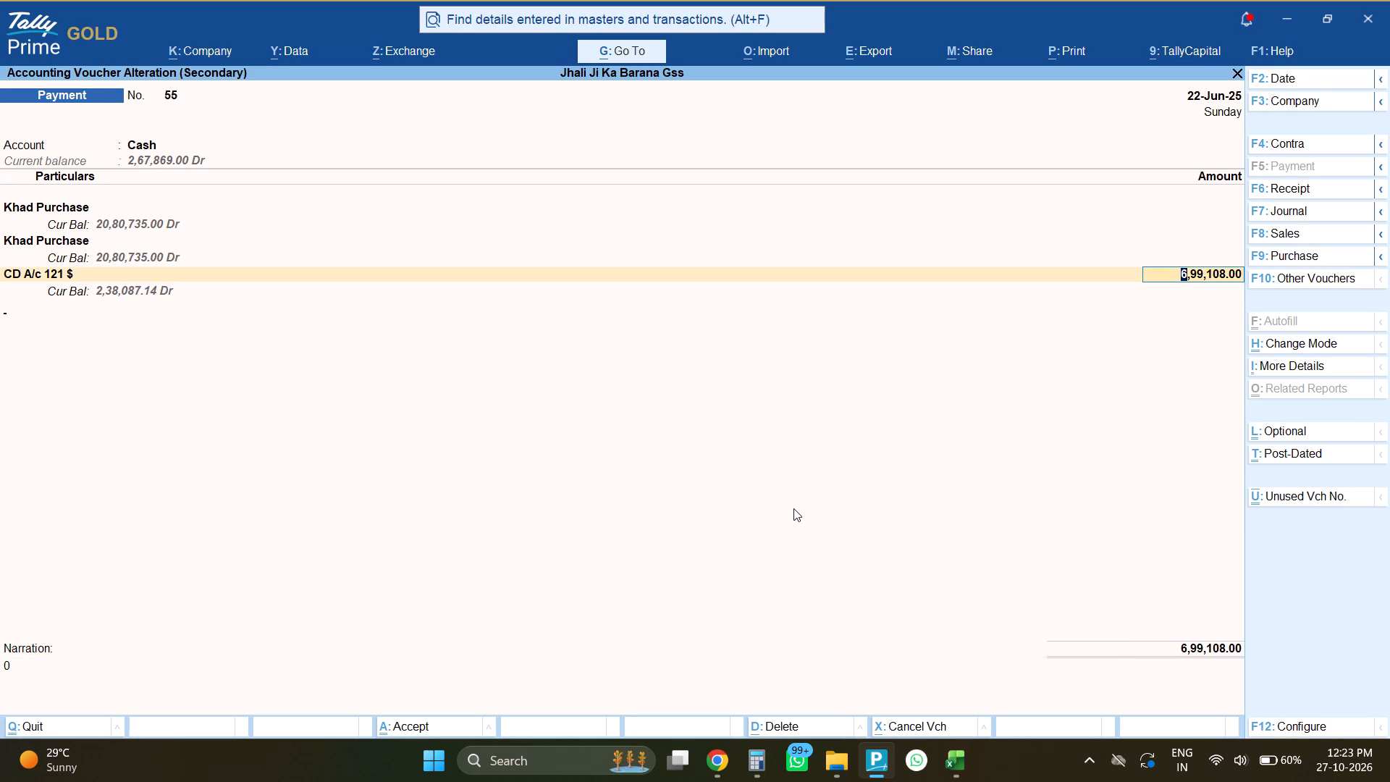
key(Return)
key(BackSpace)
key(Return)
key(Return)
key(space)
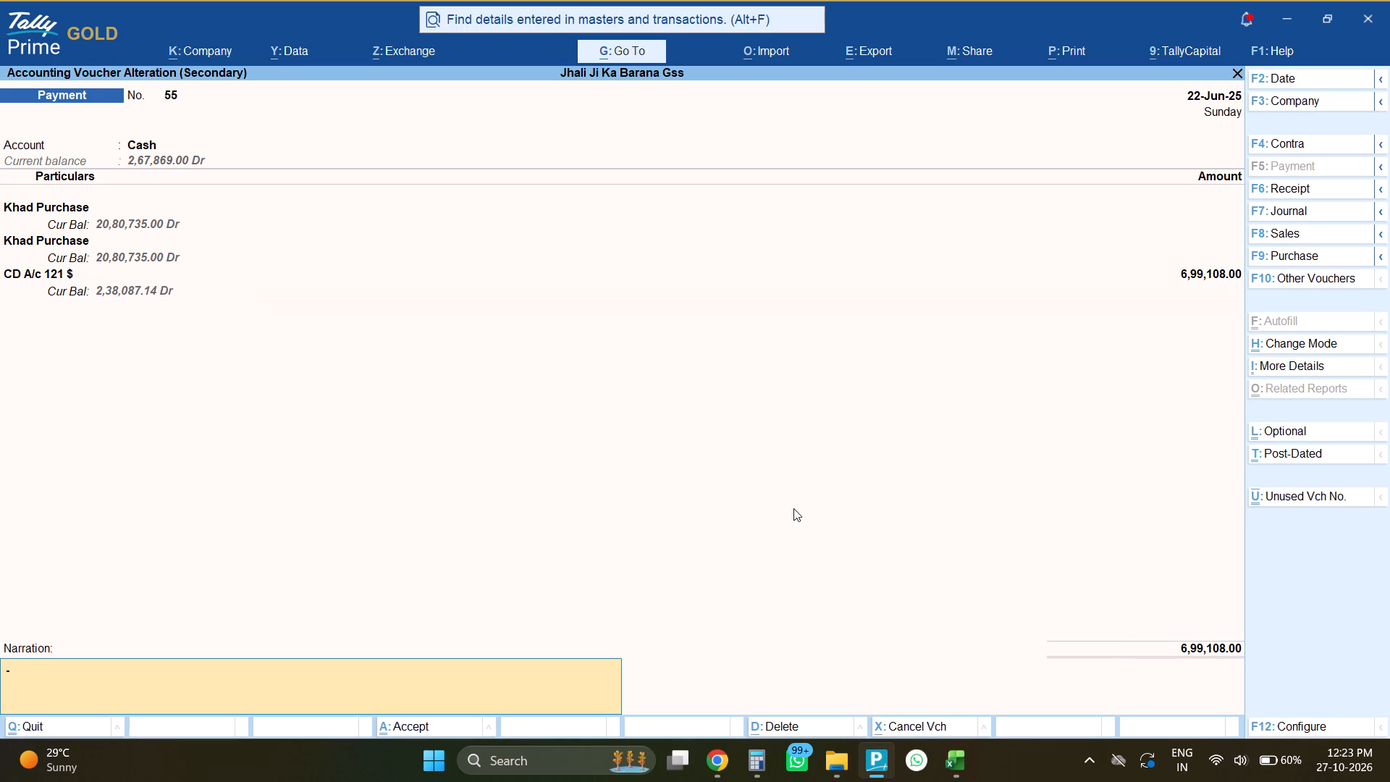
key(Return)
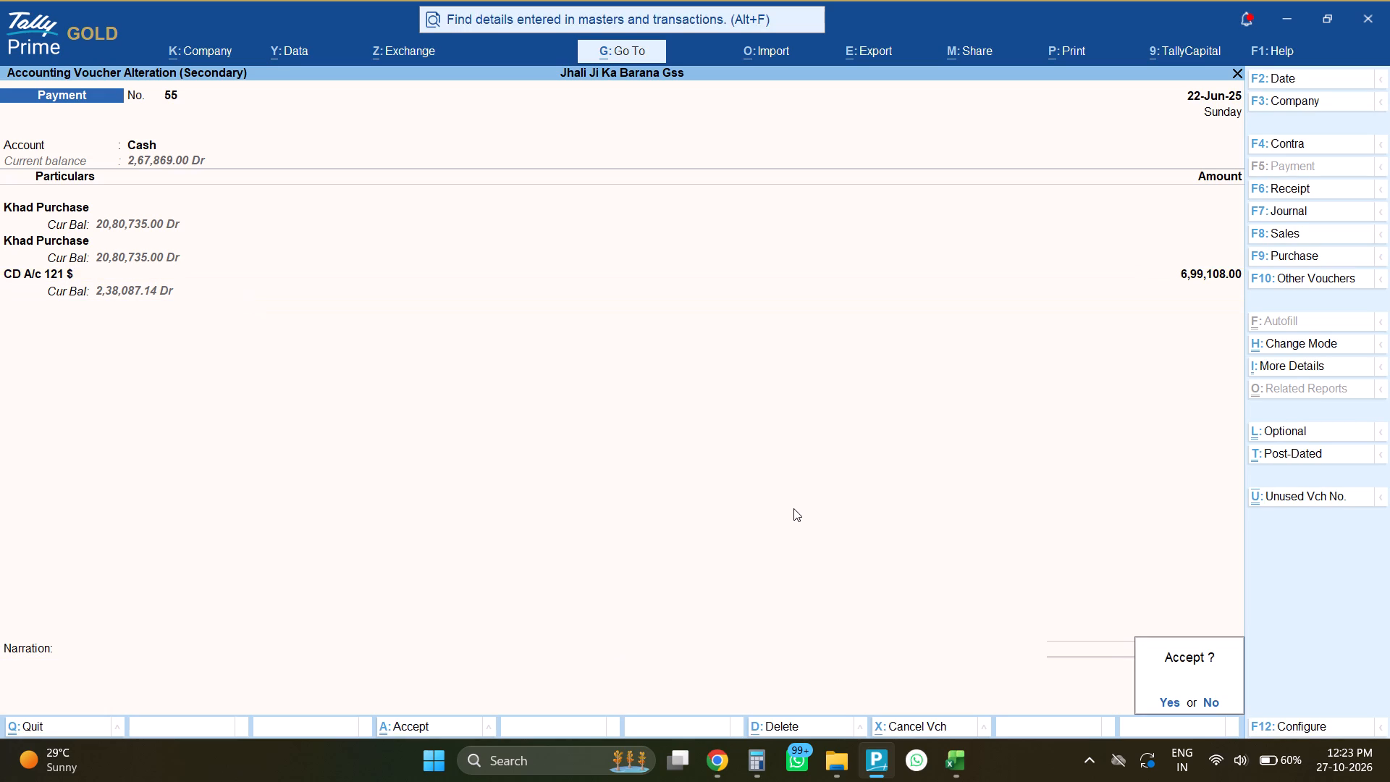
key(Return)
Examine the remaining June Cash ledger vouchers from 23-Jun-25 to 30-Jun-25 for supplier receipts and Khad Purchase payments.
key(Down)
key(Down)
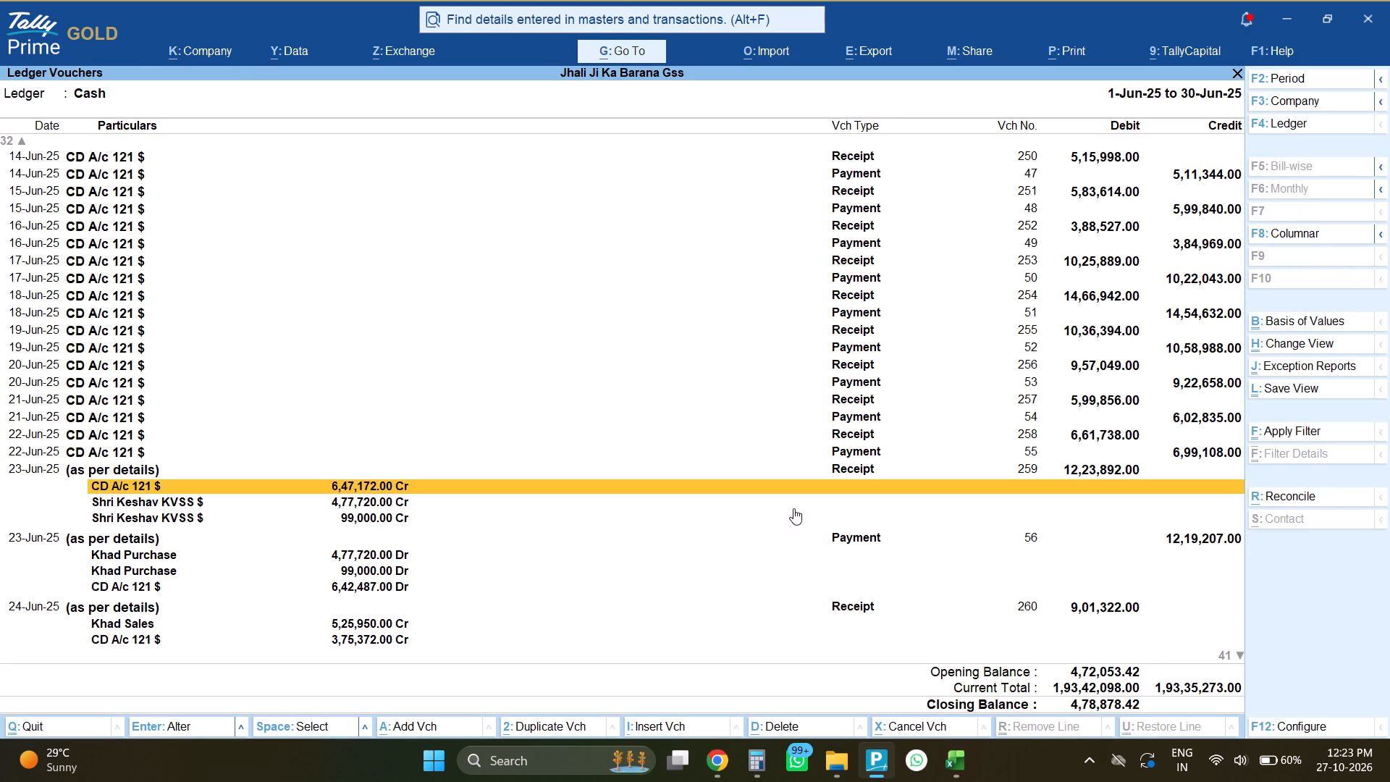
key(Down)
key(Down)
key(Down)
key(Down)
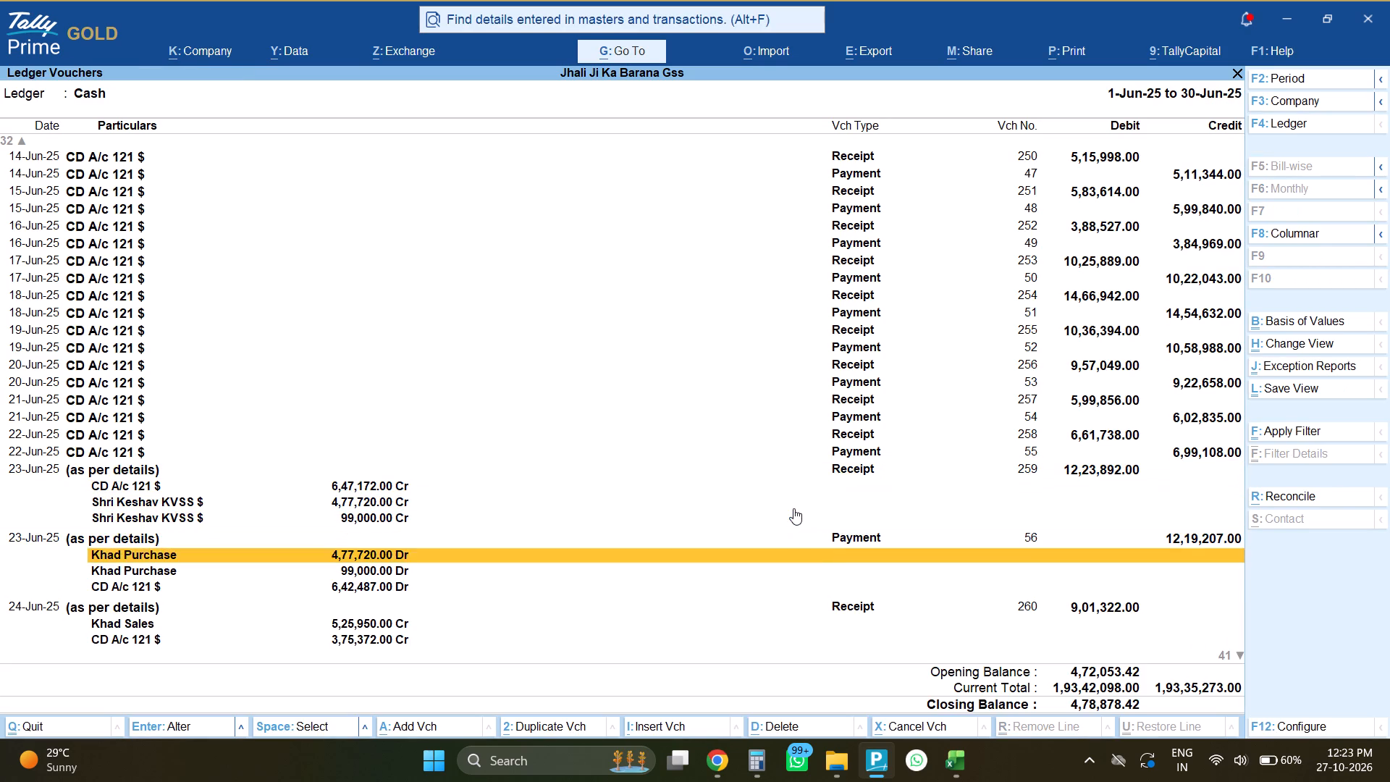
key(Down)
key(Down)
key(Down)
key(Down)
key(Down)
key(Down)
key(Down)
key(Down)
key(Down)
key(Down)
key(Down)
key(Down)
key(Down)
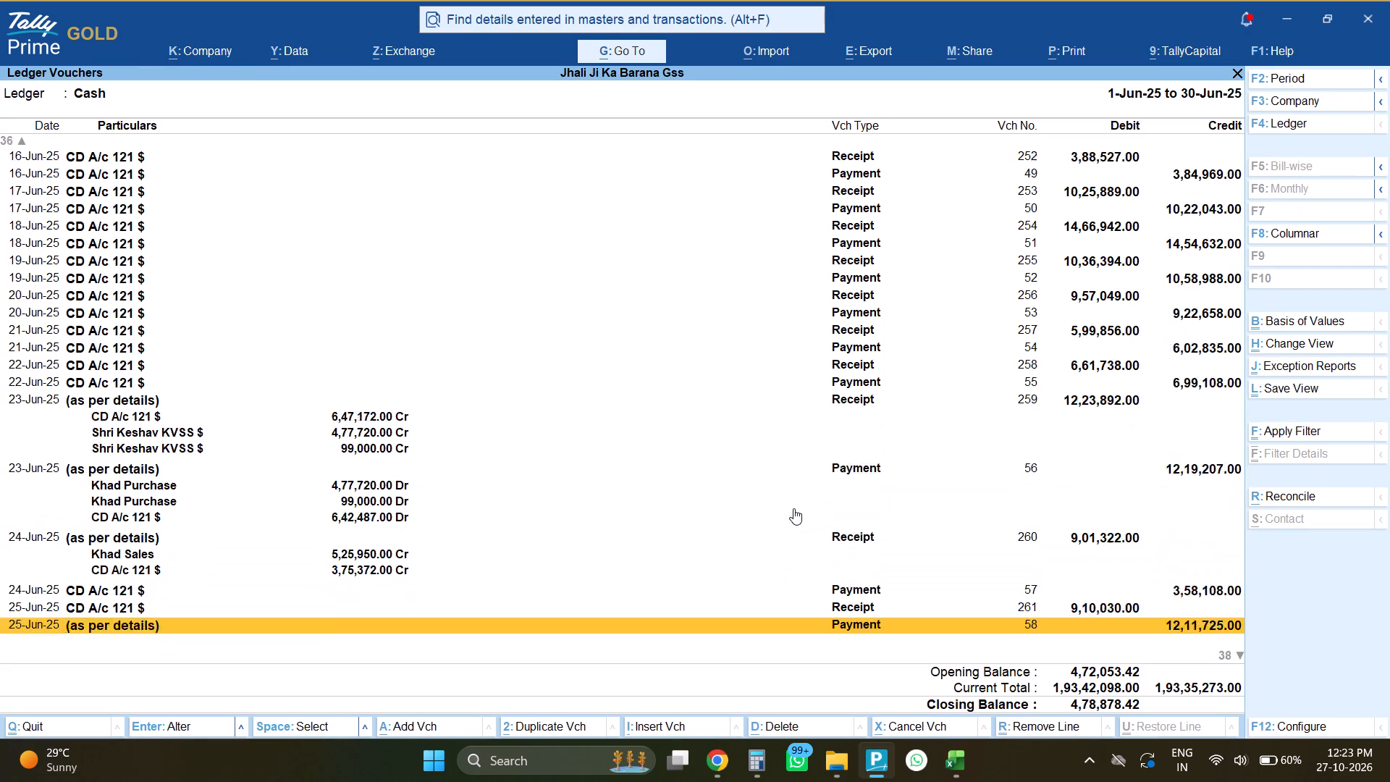
key(Down)
key(Down)
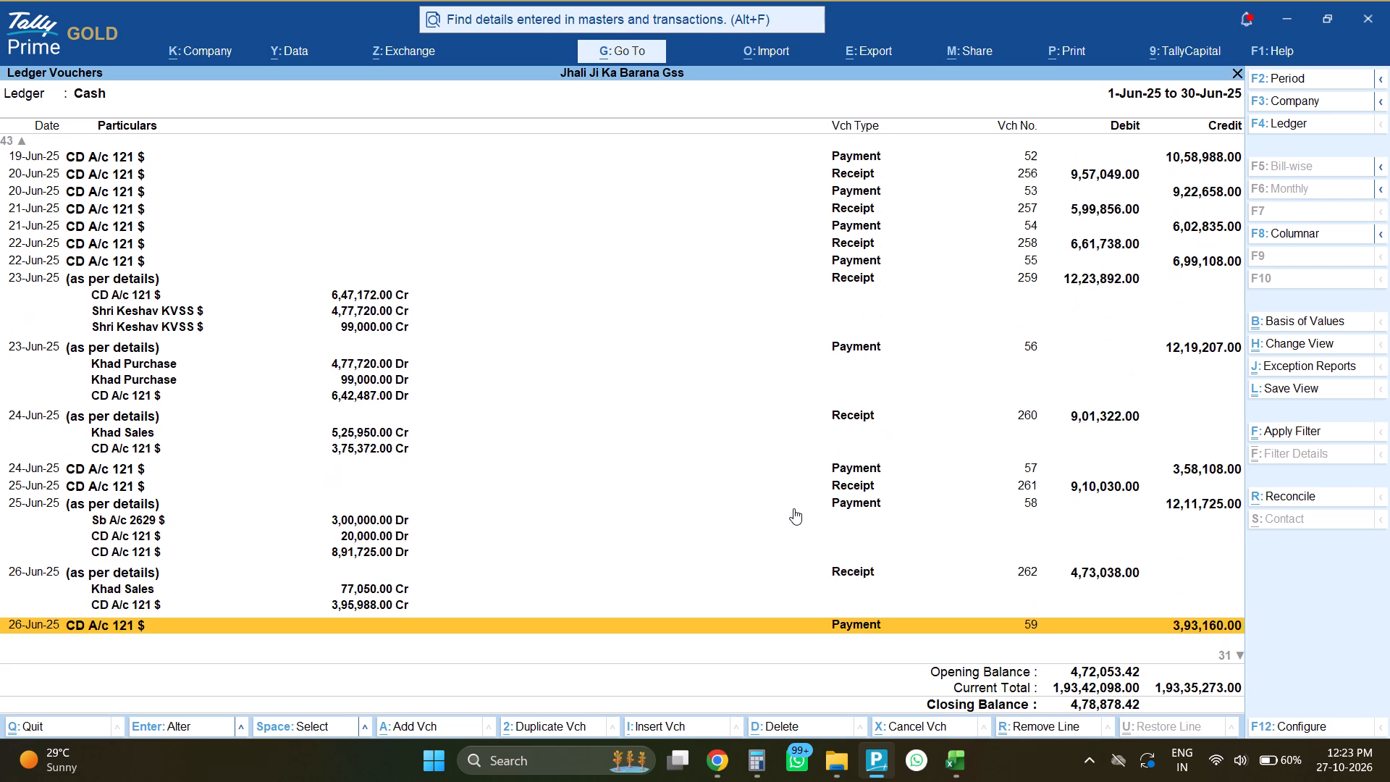
key(Down)
key(Down)
key(Down)
key(Down)
key(Down)
key(Down)
key(Down)
key(Down)
key(Down)
key(Down)
key(Down)
key(Down)
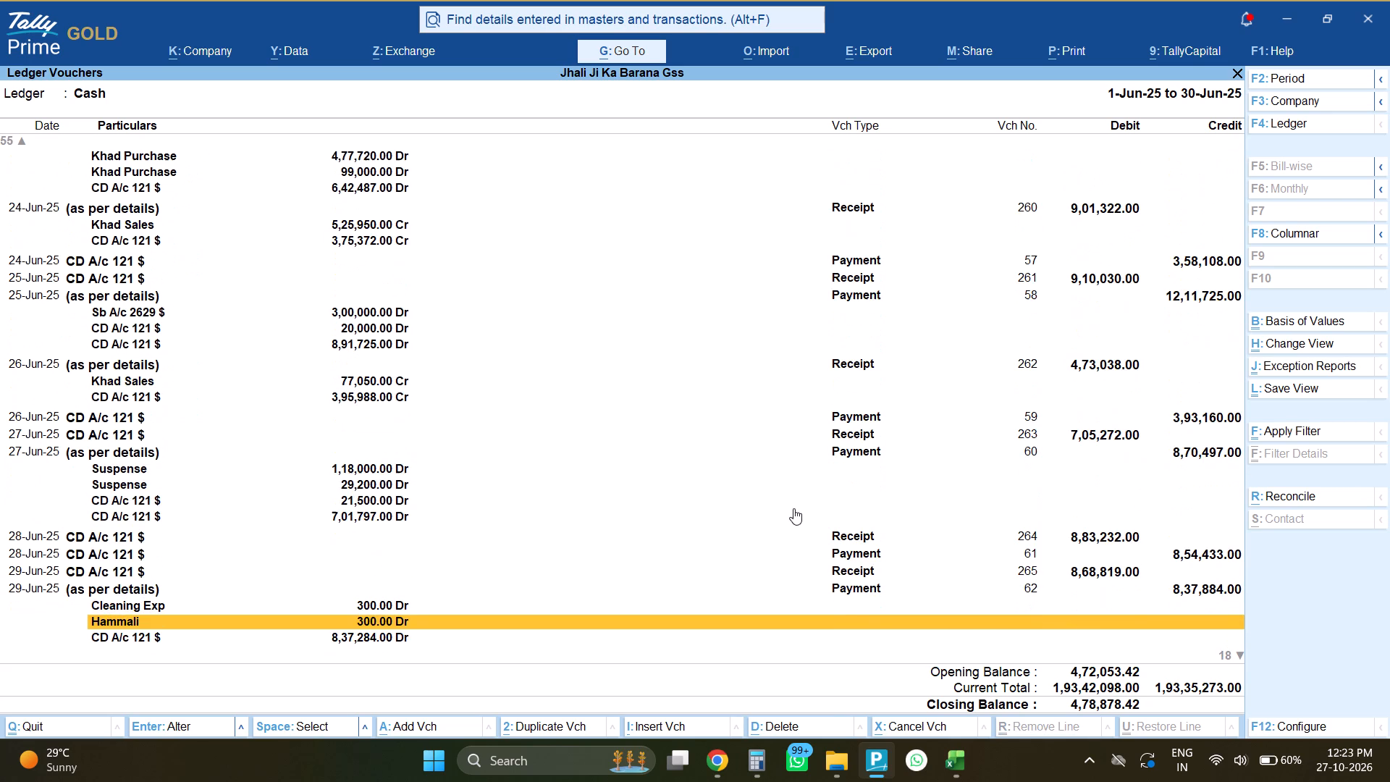
key(Down)
key(Down)
key(Down)
key(Down)
key(Down)
key(Down)
key(Down)
key(Down)
key(Down)
key(Down)
key(Down)
key(Down)
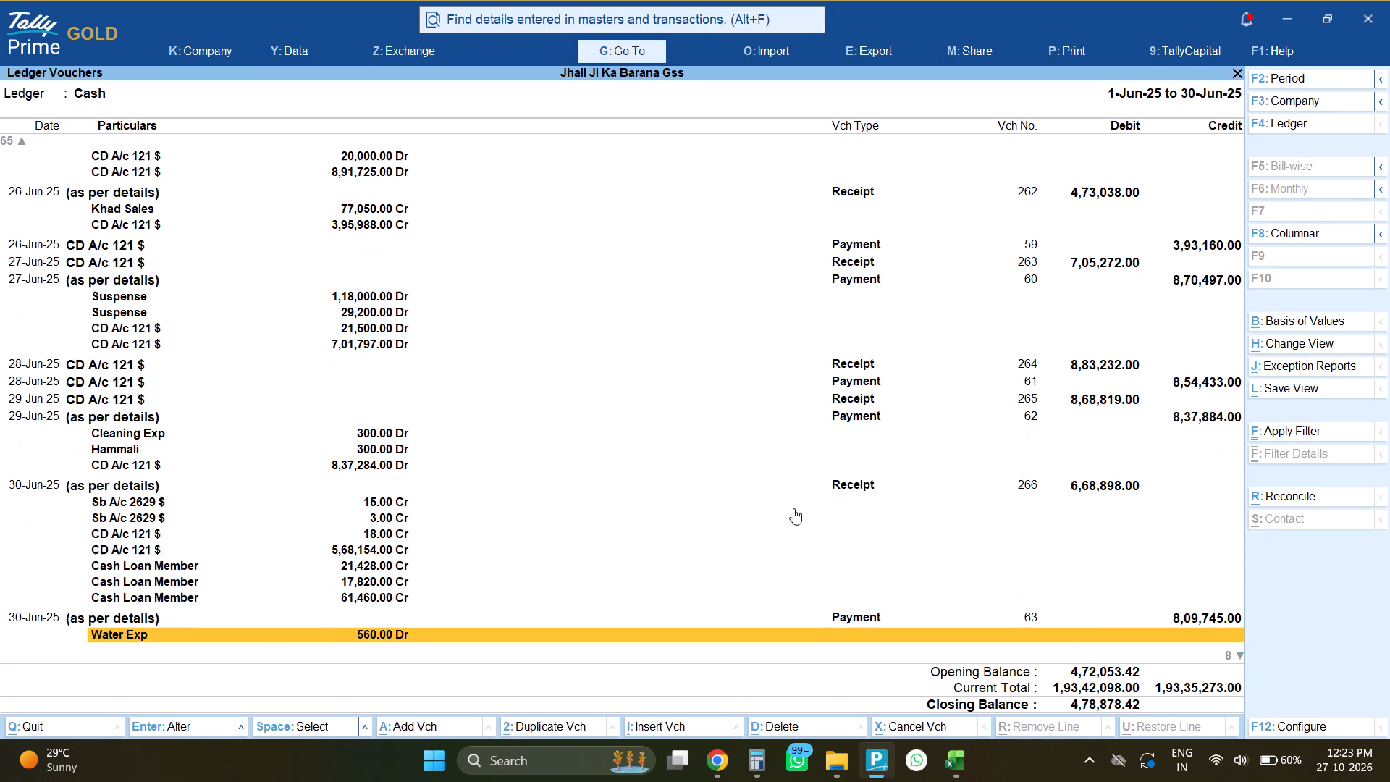
key(Down)
key(Down)
key(Down)
key(Down)
key(Down)
key(Down)
key(Down)
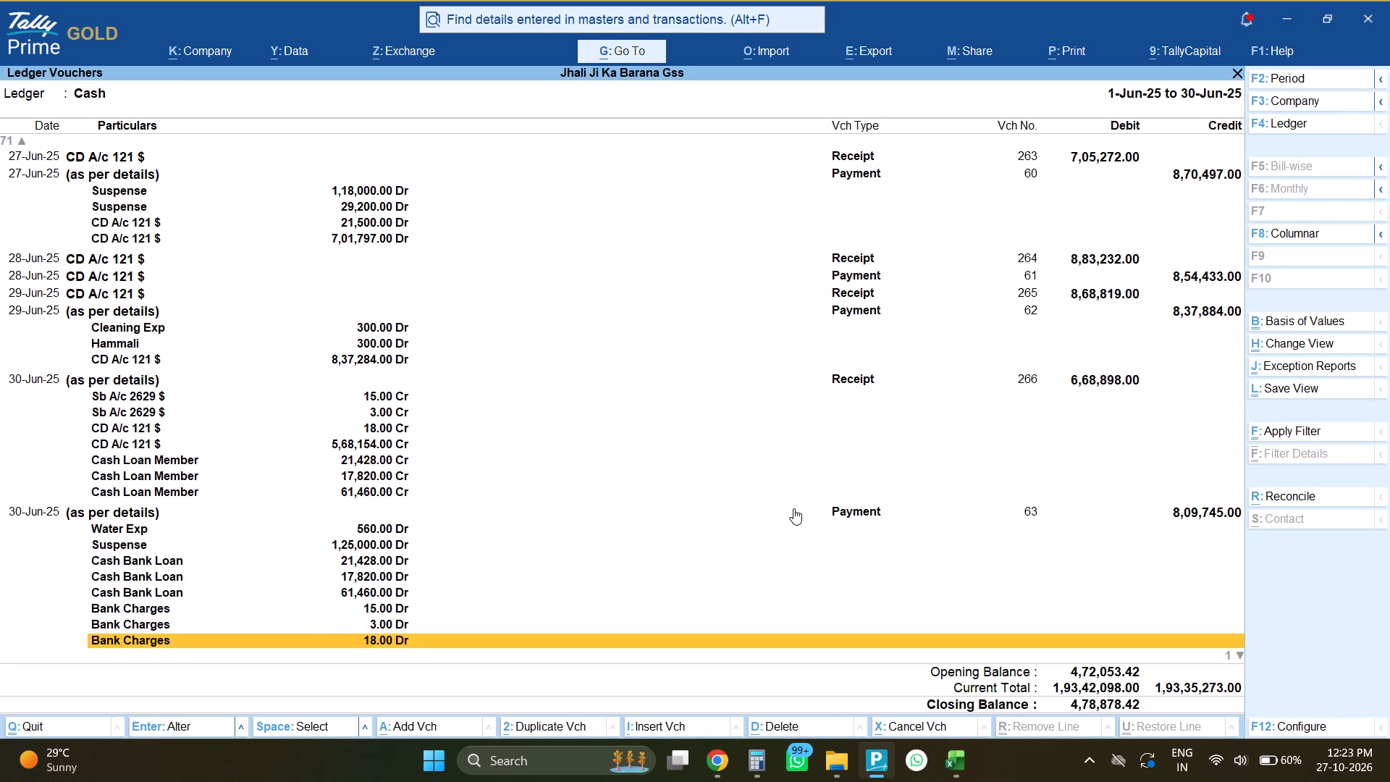
key(Down)
key(Down)
key(Down)
key(Down)
key(Down)
key(Down)
key(Down)
key(Down)
key(Down)
key(Down)
key(Down)
key(Down)
key(Down)
key(Down)
key(Down)
key(Down)
key(Down)
key(Down)
Move the Cash ledger to July 2025 and examine all its vouchers for Shri Keshav KVSS receipts and Khad Purchase payments.
key(plus)
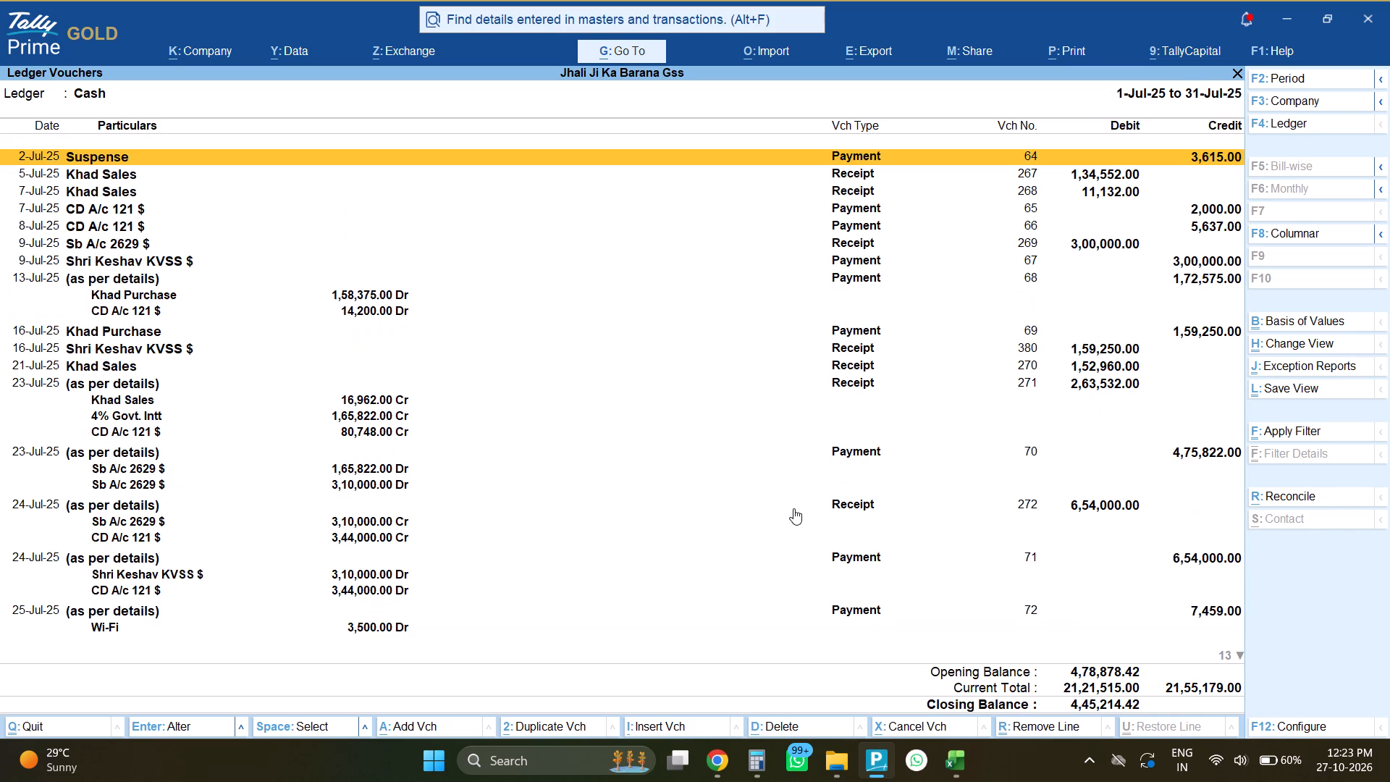
key(Down)
key(Down)
key(Down)
key(Down)
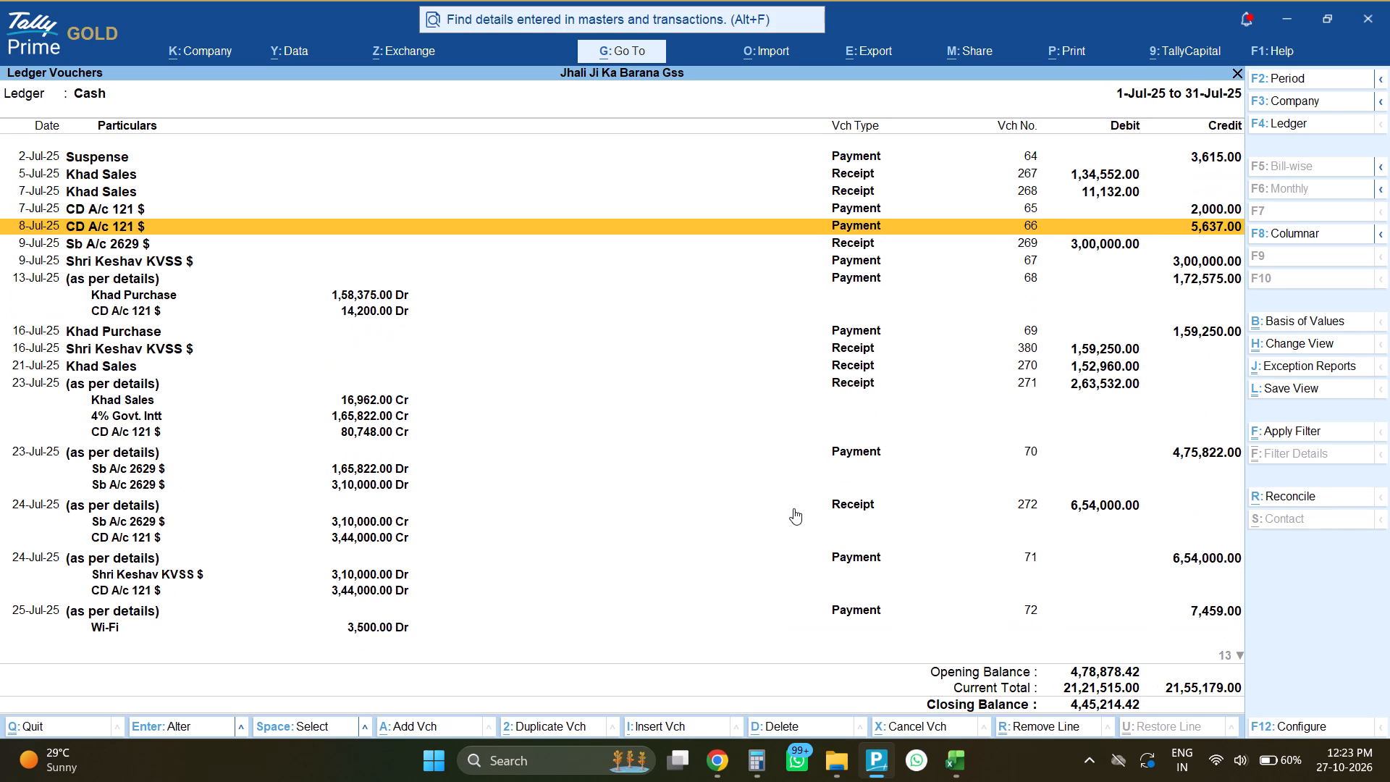
key(Down)
key(Down)
key(Down)
key(Down)
key(Down)
key(Down)
key(Down)
key(Down)
key(Down)
key(Down)
key(Down)
key(Down)
key(Down)
key(Down)
key(Down)
key(Down)
key(Down)
key(Down)
key(Down)
key(Down)
key(Down)
key(Down)
key(Down)
key(Down)
key(Down)
key(Down)
key(Down)
key(Down)
key(Down)
key(Down)
key(Down)
key(Down)
key(Down)
key(Down)
key(Down)
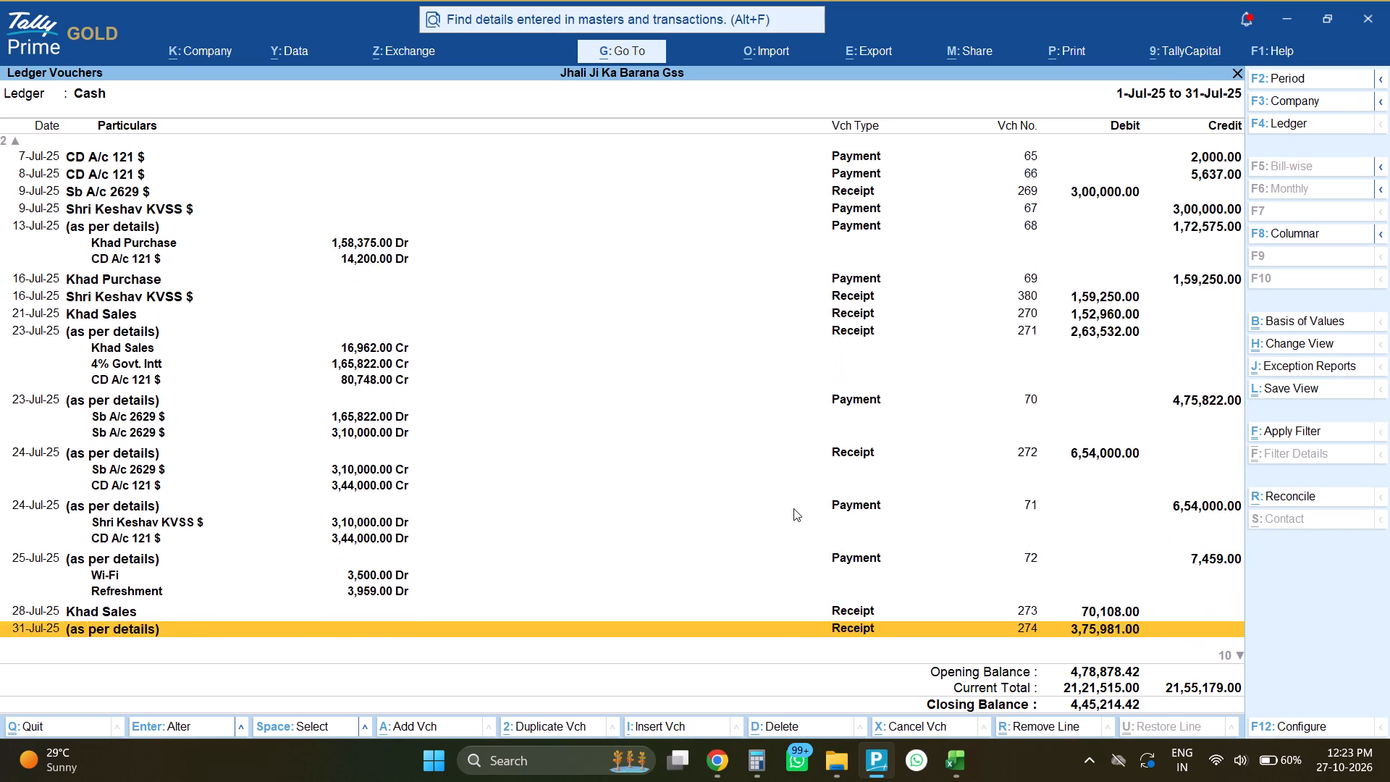
key(Down)
key(Down)
key(Down)
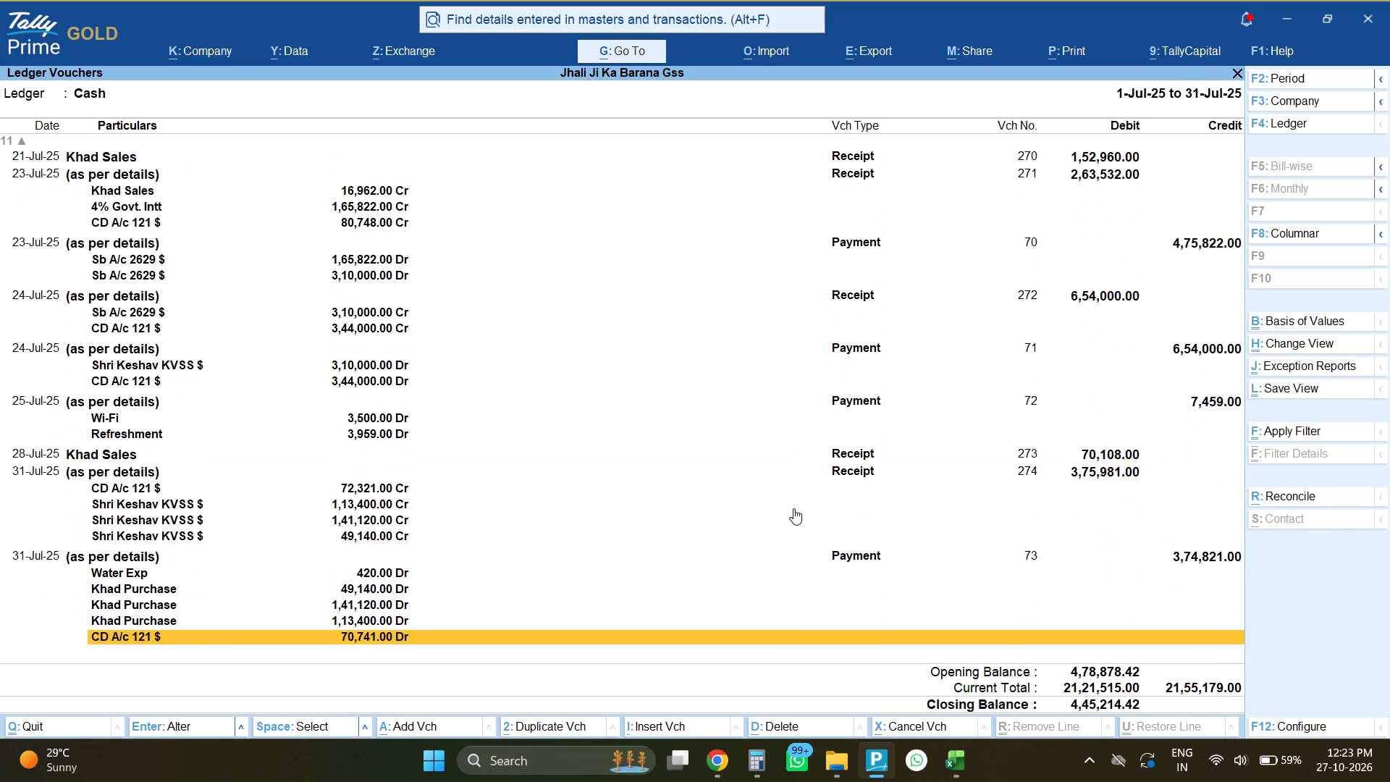
key(Down)
key(Down)
key(Down)
key(Down)
key(Down)
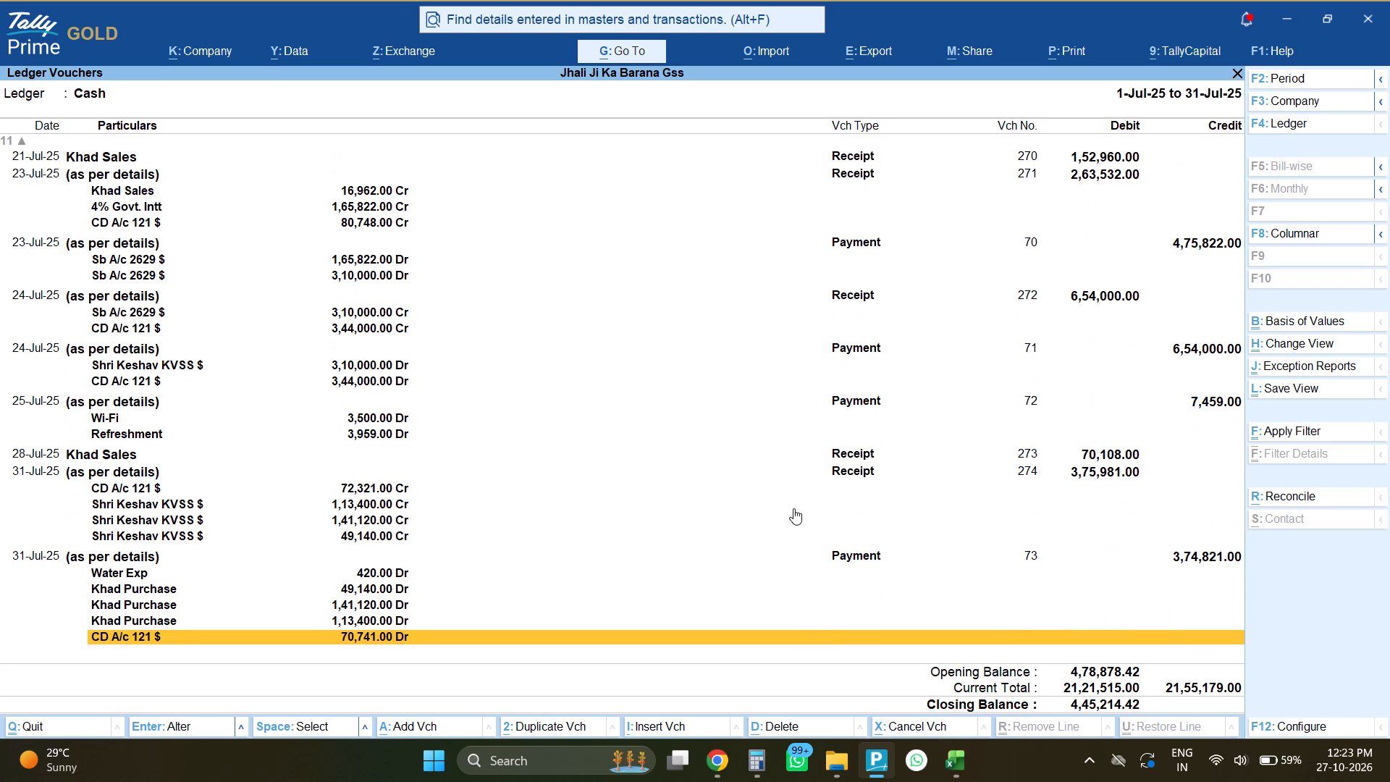
Move the Cash ledger to August 2025 and examine its vouchers through 28-Aug-25 for supplier receipts and Khad Purchase payments.
key(plus)
key(Down)
key(Down)
key(Down)
key(Down)
key(Down)
key(Down)
key(Down)
key(Down)
key(Down)
key(Down)
key(Down)
key(Down)
key(Down)
key(Down)
key(Down)
key(Down)
key(Down)
key(Down)
key(Down)
key(Down)
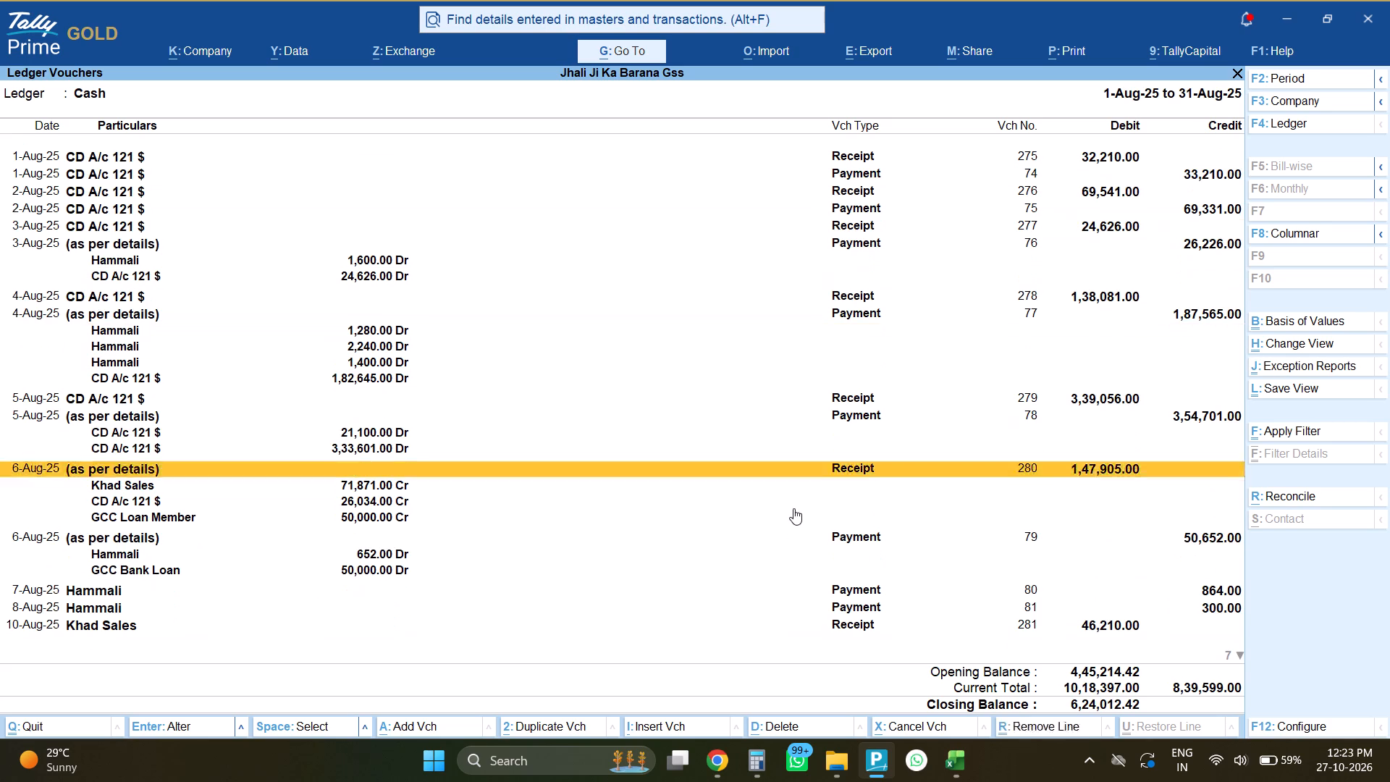
key(Down)
key(Down)
key(Down)
key(Down)
key(Down)
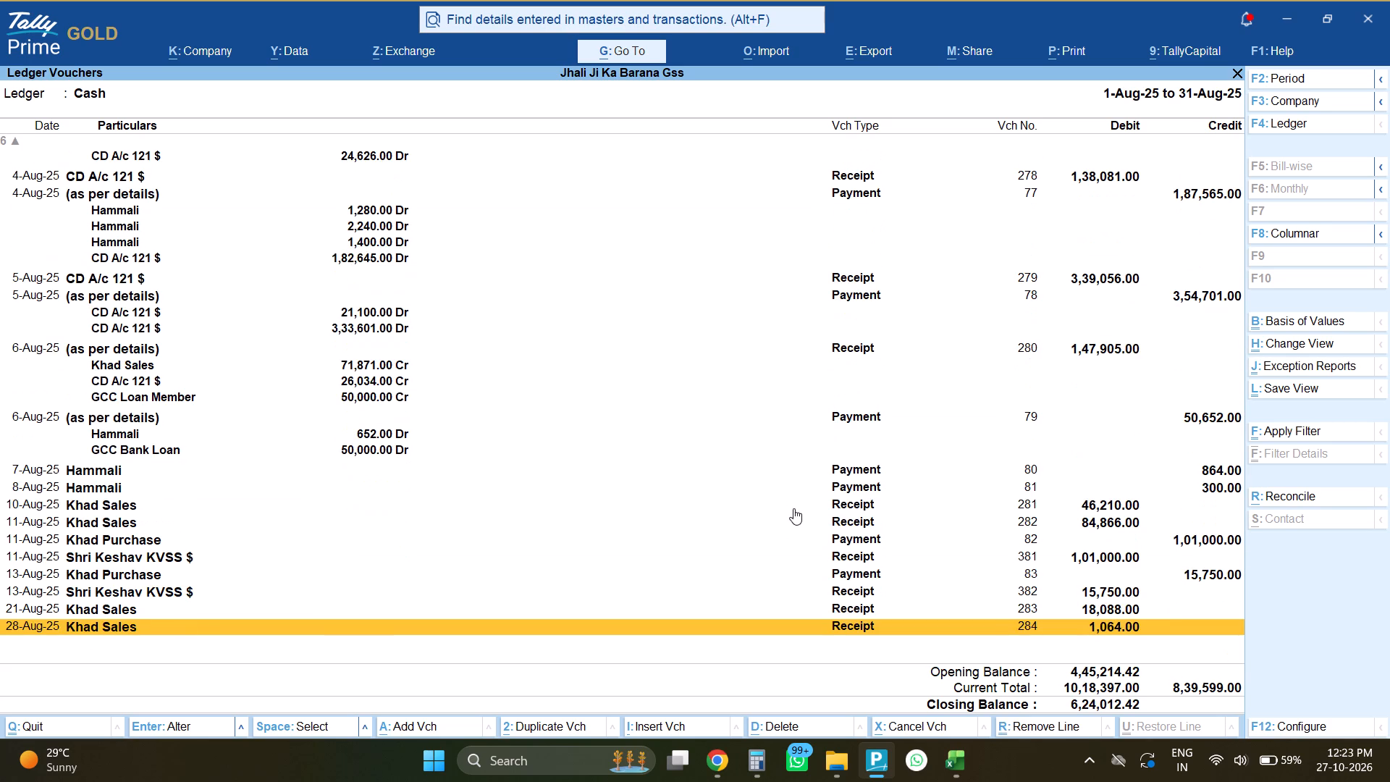
Move the Cash ledger to September 2025 and examine its vouchers for Shri Keshav KVSS receipts and Khad Purchase payments.
key(plus)
key(Down)
key(Down)
key(Down)
key(Down)
key(Down)
key(Down)
key(Down)
key(Down)
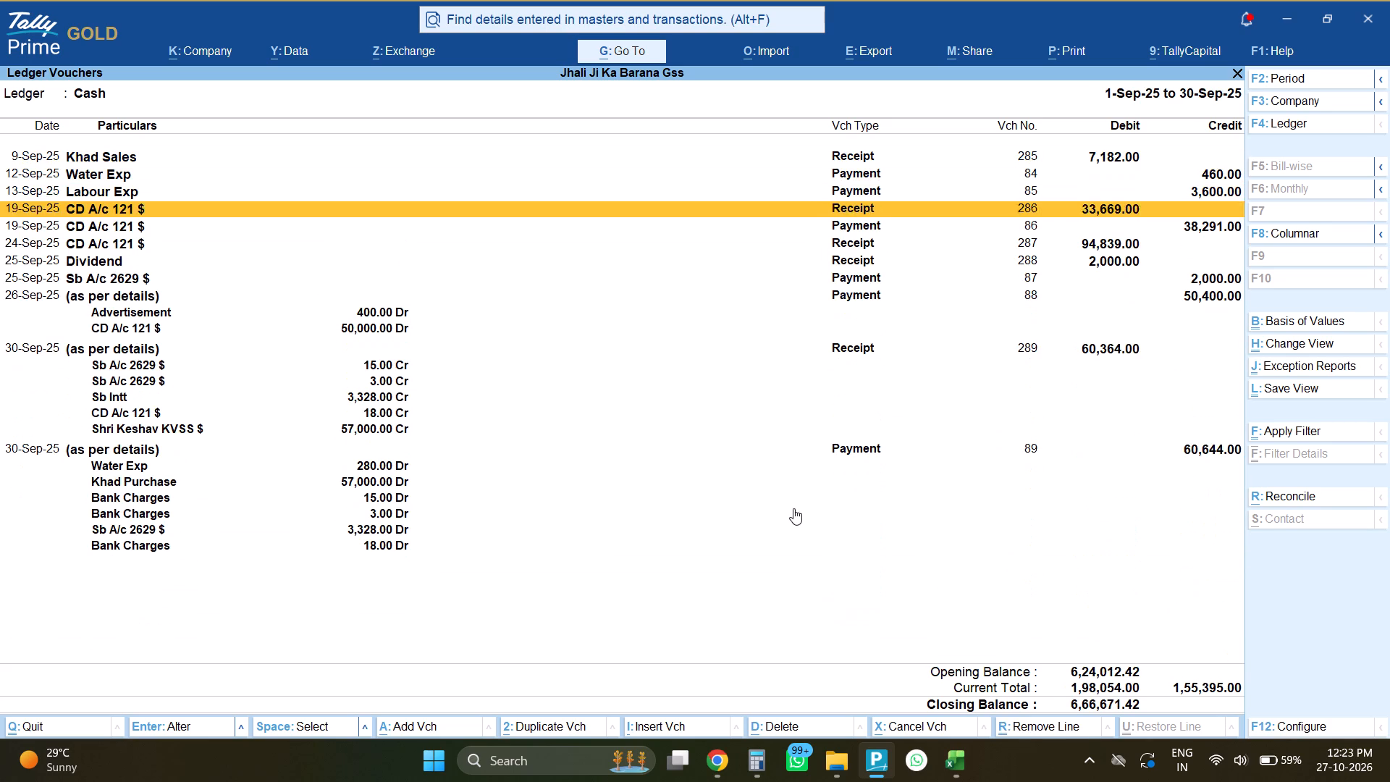
key(Down)
key(Down)
key(Down)
key(Down)
key(Down)
key(Down)
key(Down)
key(Down)
key(Down)
key(Down)
key(Down)
key(Down)
key(Down)
key(Down)
key(Down)
key(Down)
key(Down)
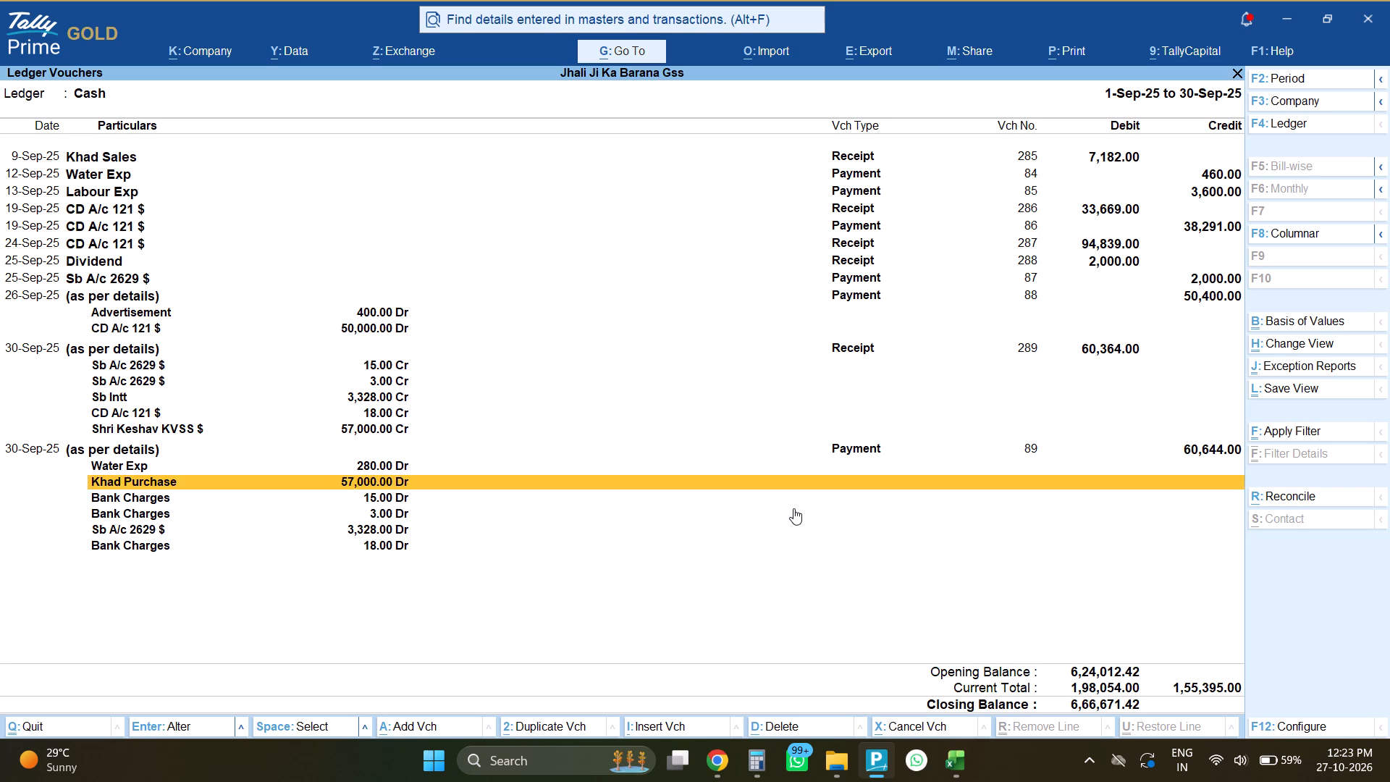
Move the Cash ledger to October 2025 and examine its vouchers through 29-Oct-25 for supplier receipts and Khad Purchase payments.
key(plus)
key(Down)
key(Down)
key(Down)
key(Down)
key(Down)
key(Down)
key(Down)
key(Down)
key(Down)
key(Down)
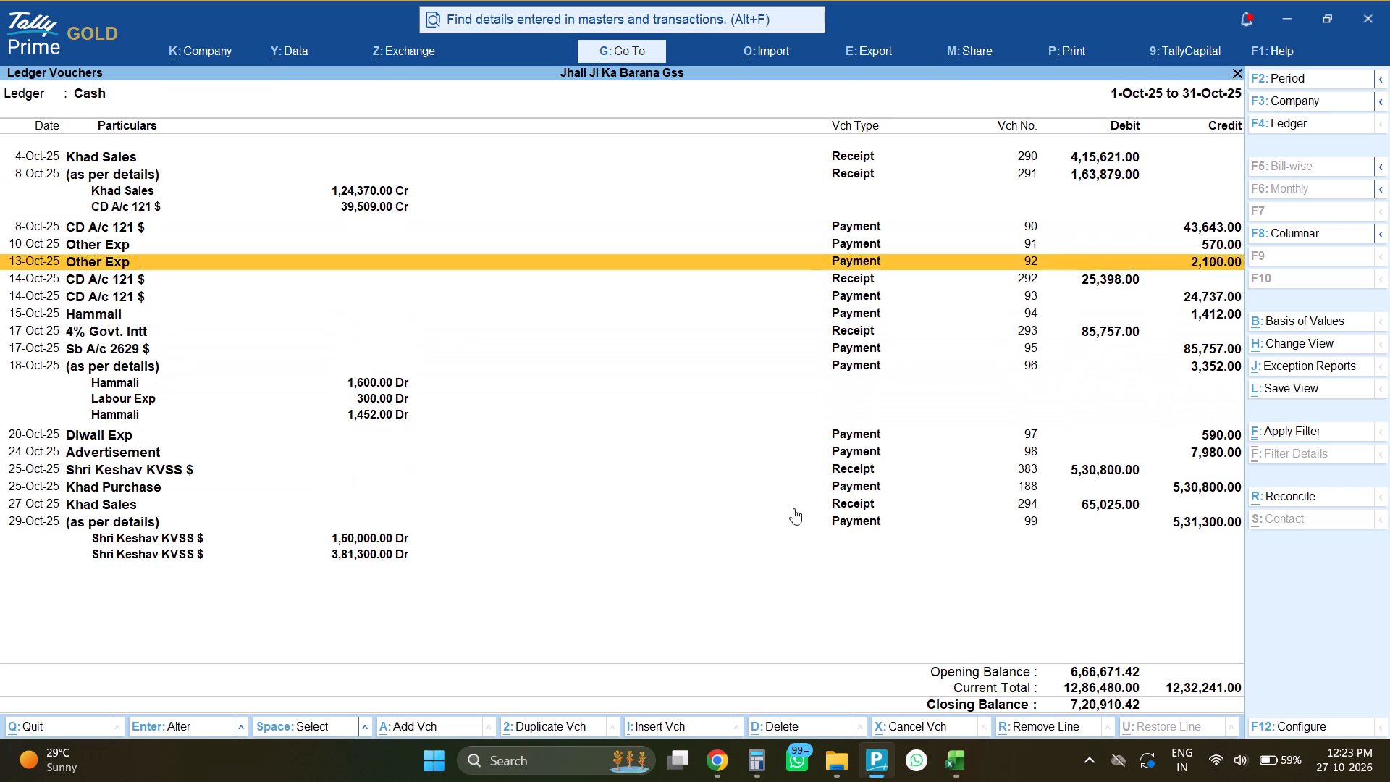
key(Down)
key(Down)
key(Down)
key(Down)
key(Down)
key(Down)
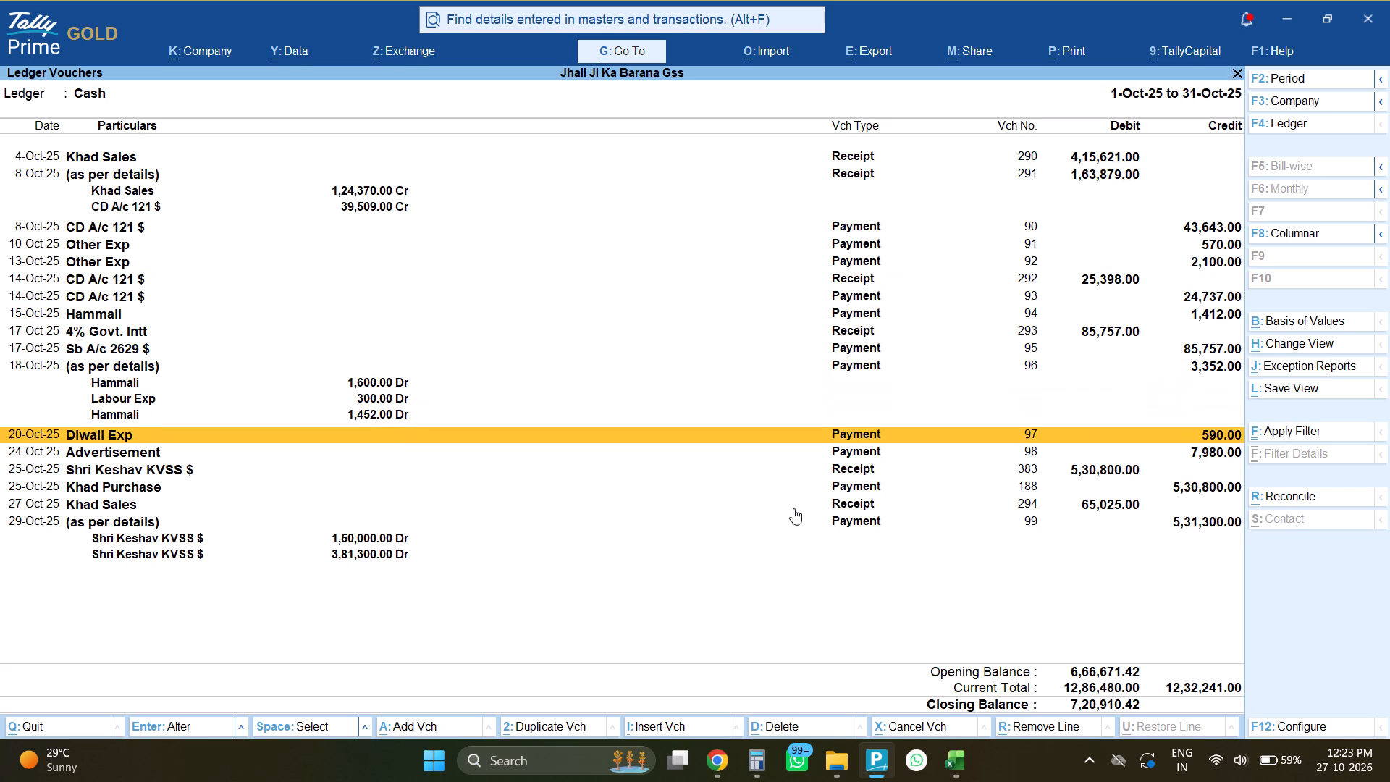
key(Down)
key(Down)
key(Down)
key(Down)
key(Down)
key(Down)
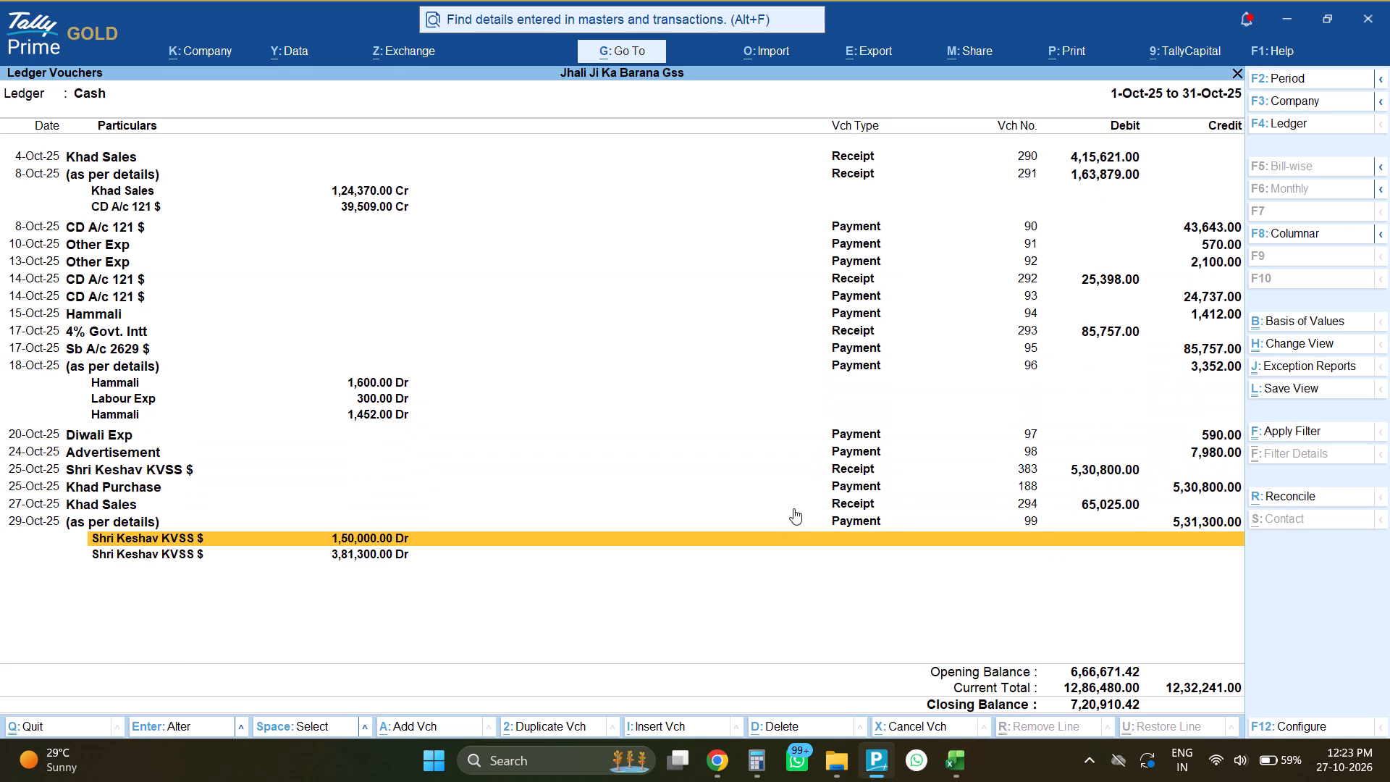
Move the Cash ledger to November 2025 and examine its vouchers through 30-Nov-25 for Shri Keshav KVSS and Khad Purchase entries.
key(plus)
key(Down)
key(Down)
key(Down)
key(Down)
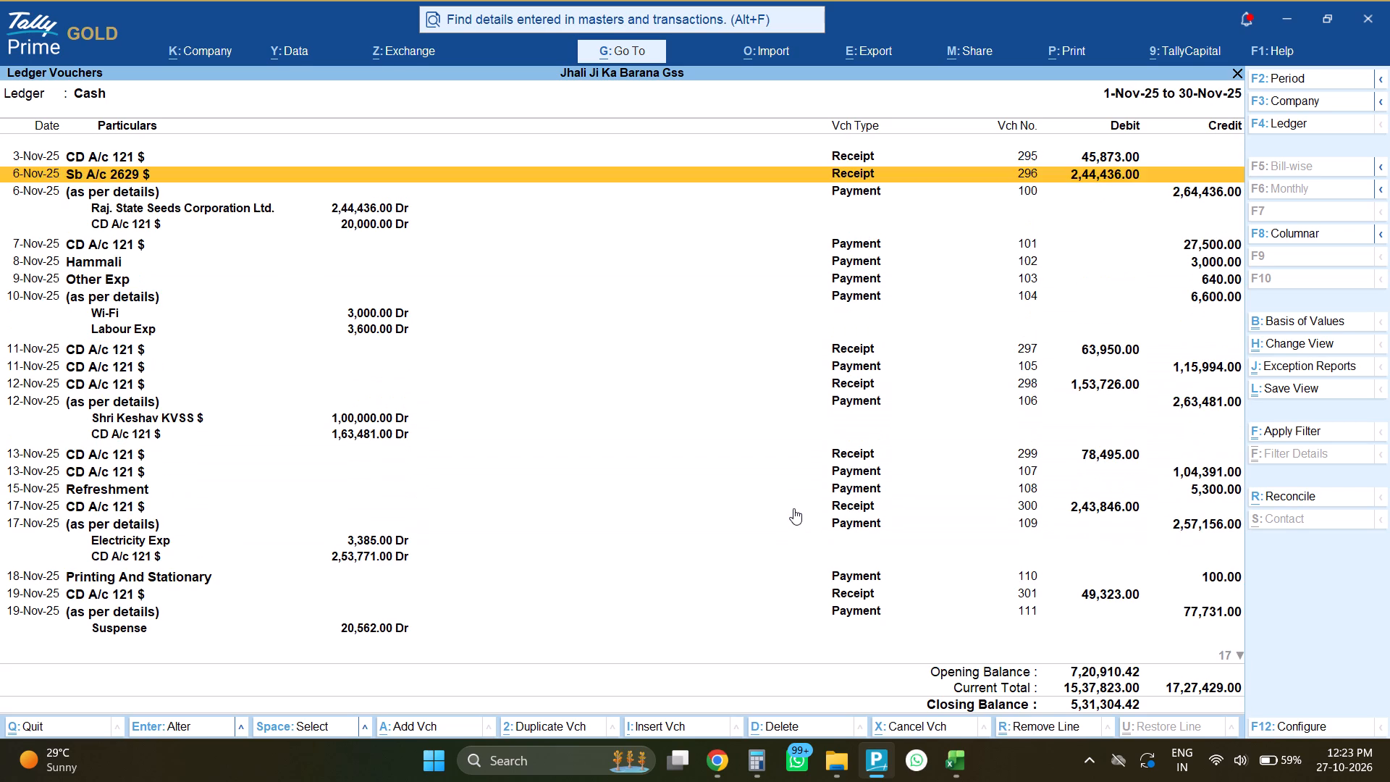
key(Down)
key(Down)
key(Down)
key(Down)
key(Down)
key(Down)
key(Down)
key(Down)
key(Down)
key(Down)
key(Down)
key(Down)
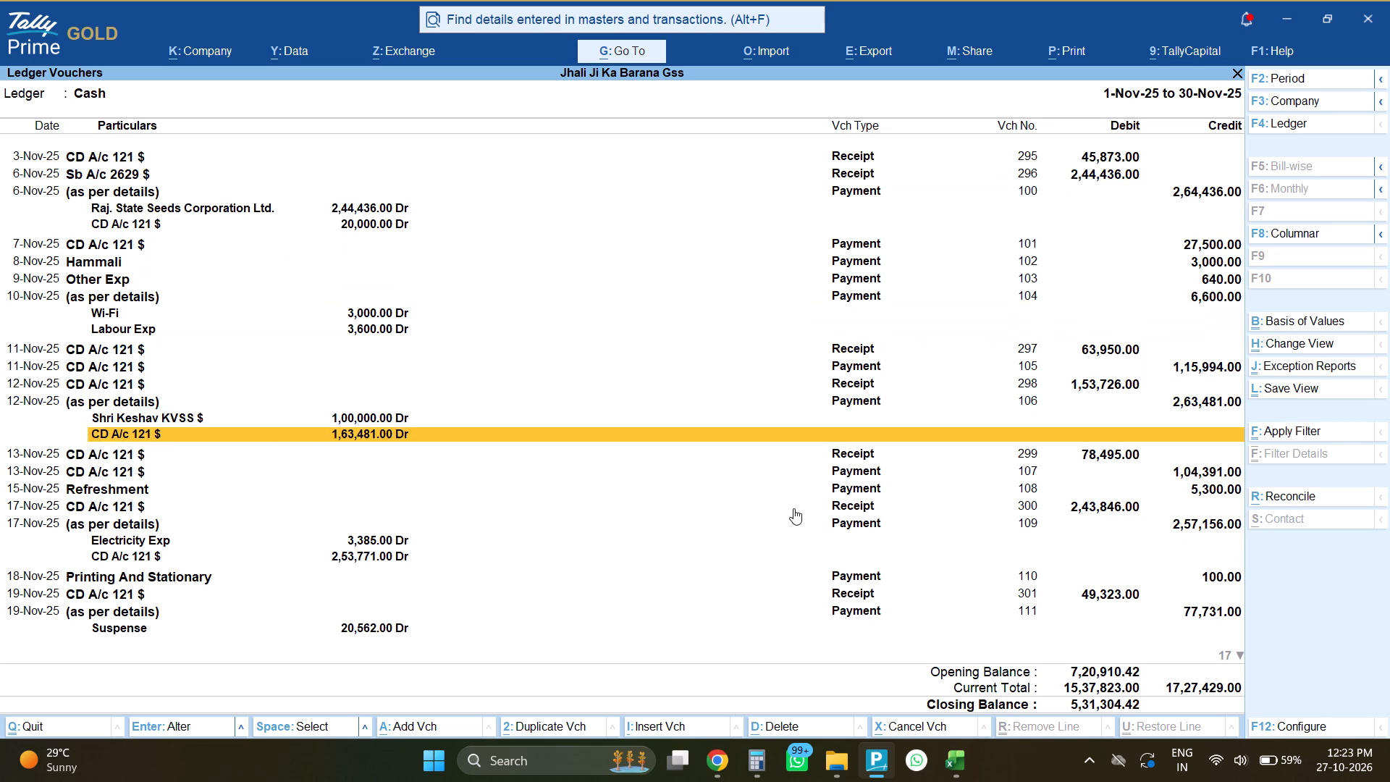
key(Down)
key(Down)
key(Down)
key(Down)
key(Down)
key(Down)
key(Down)
key(Down)
key(Down)
key(Down)
key(Down)
key(Down)
key(Down)
key(Down)
key(Down)
key(Down)
key(Down)
key(Down)
key(Down)
key(Down)
key(Down)
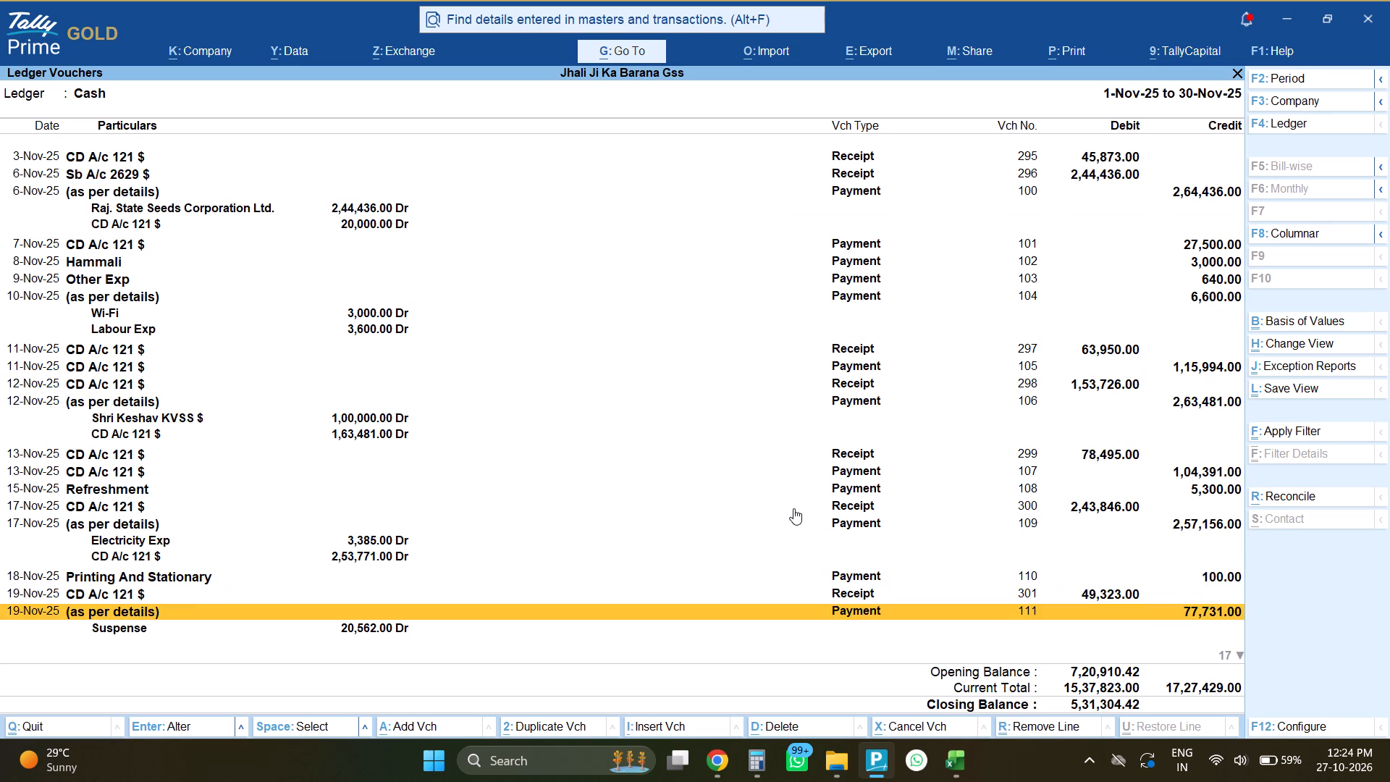
key(Down)
key(Down)
key(Down)
key(Down)
key(Down)
key(Down)
key(Down)
key(Down)
key(Down)
key(Down)
key(Down)
key(Down)
key(Down)
key(Down)
key(Down)
key(Down)
key(Down)
key(Down)
key(Down)
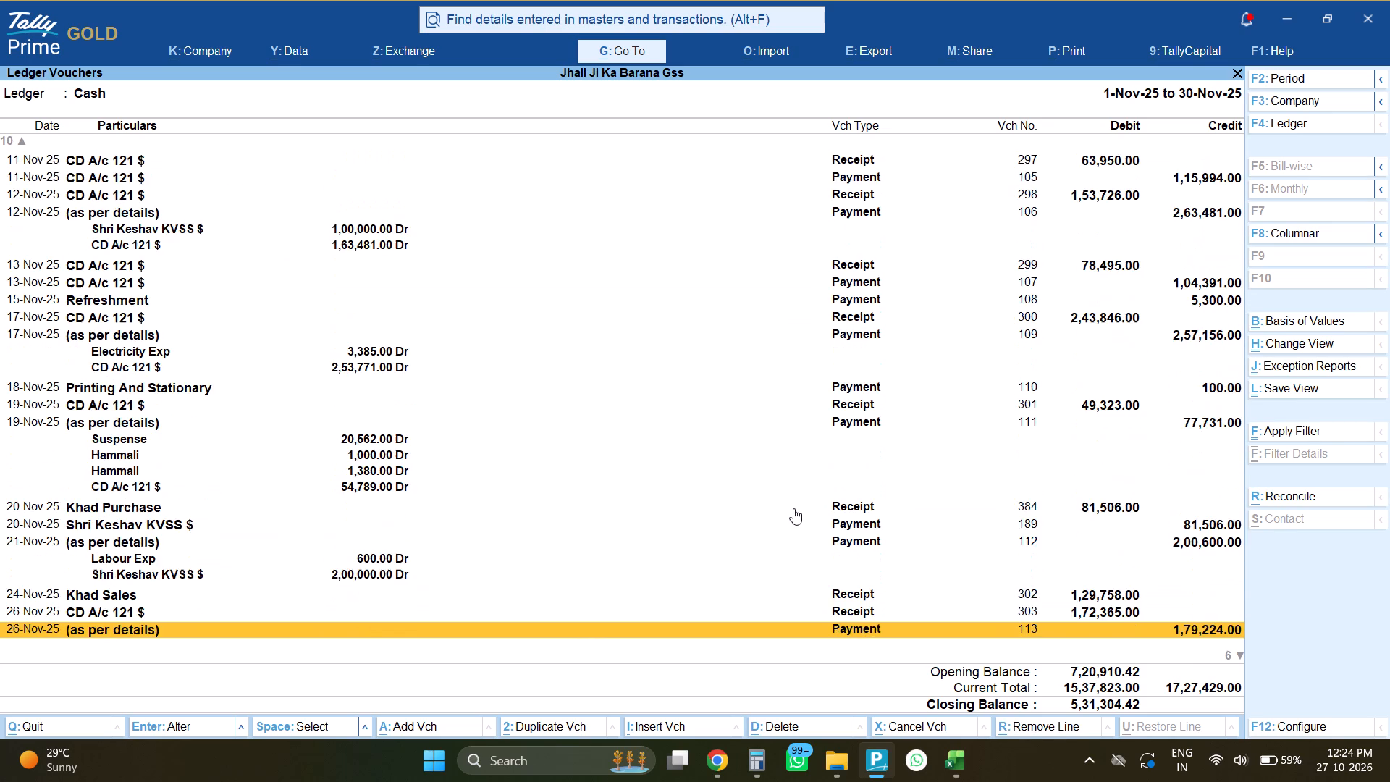
key(Down)
key(Down)
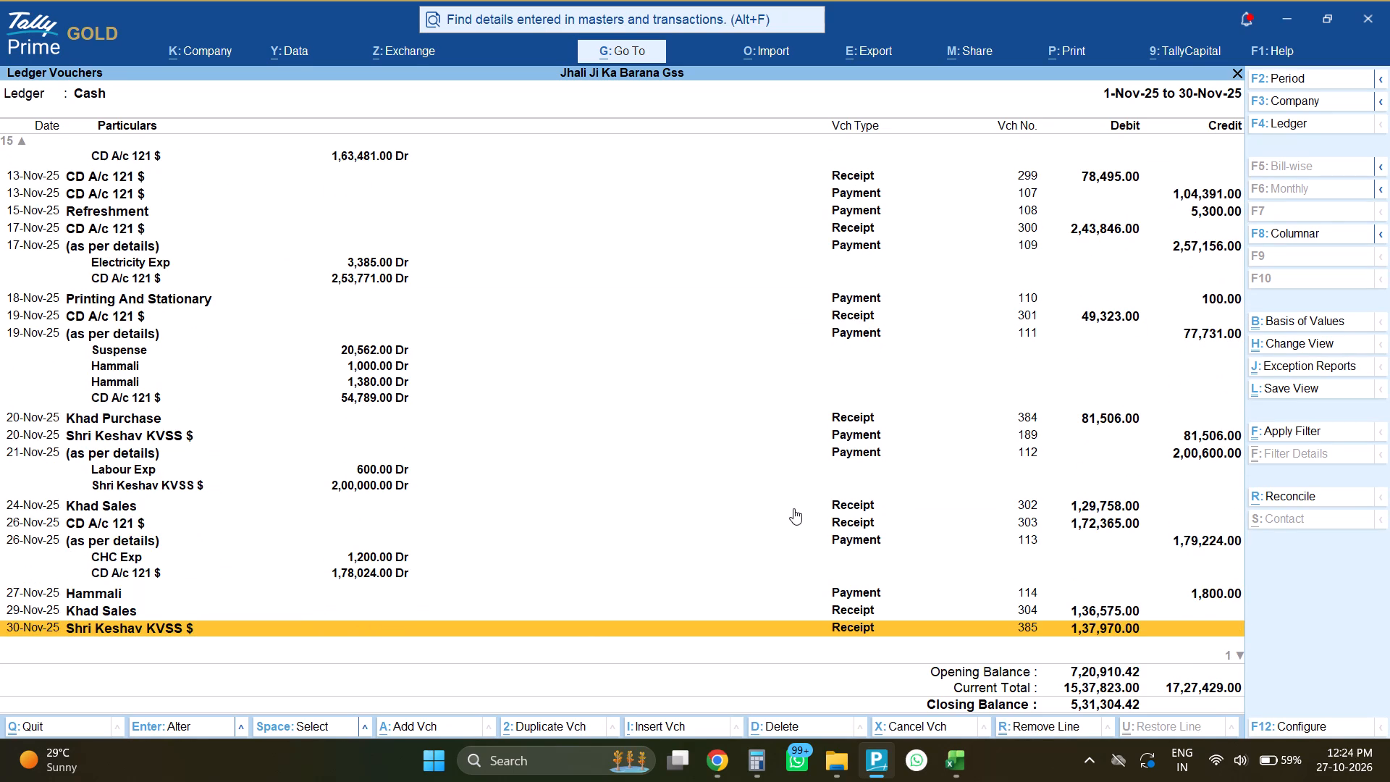
Move the Cash ledger to December 2025 and examine its vouchers through 31-Dec-25 for Shri Keshav KVSS receipts and Khad Purchase payments.
key(plus)
key(Down)
key(Down)
key(Down)
key(Down)
key(Down)
key(Down)
key(Down)
key(Down)
key(Down)
key(Down)
key(Down)
key(Down)
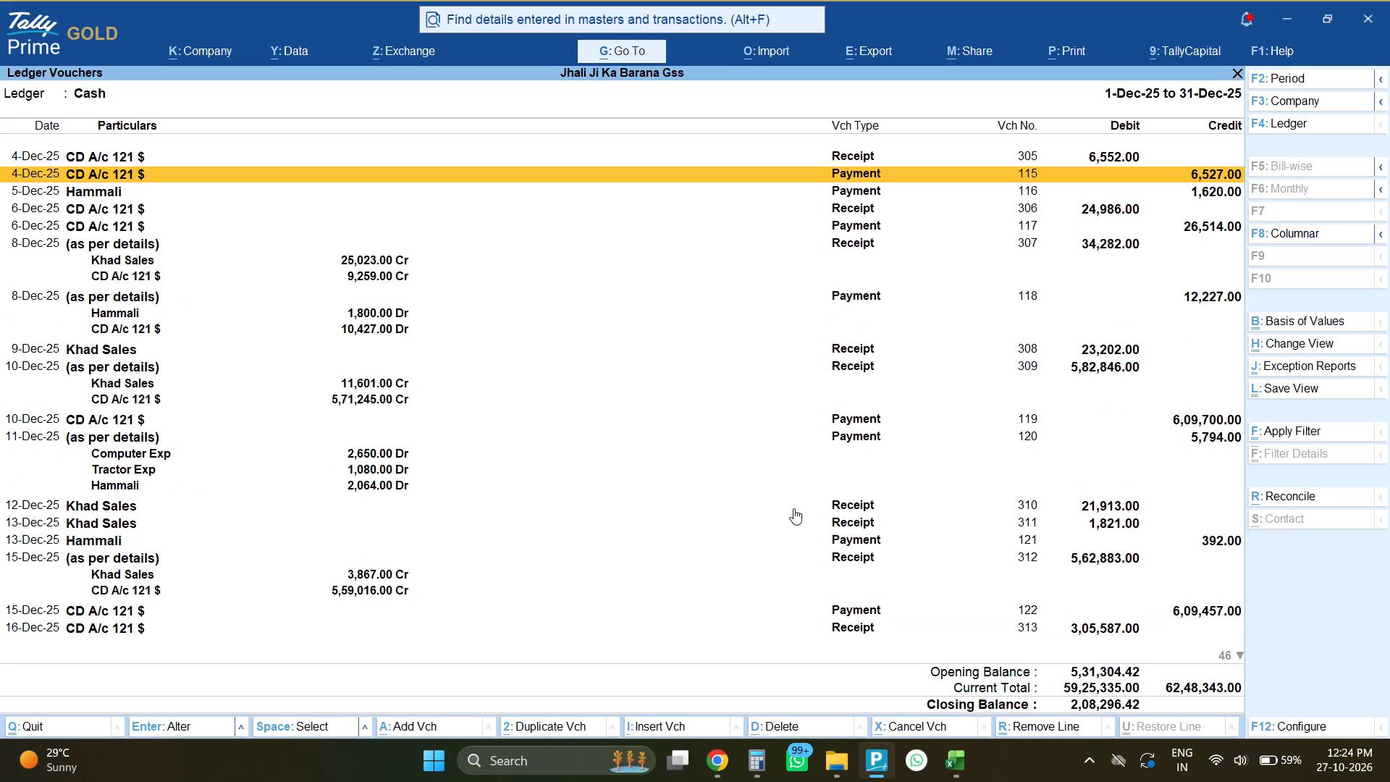
key(Down)
key(Down)
key(Down)
key(Down)
key(Down)
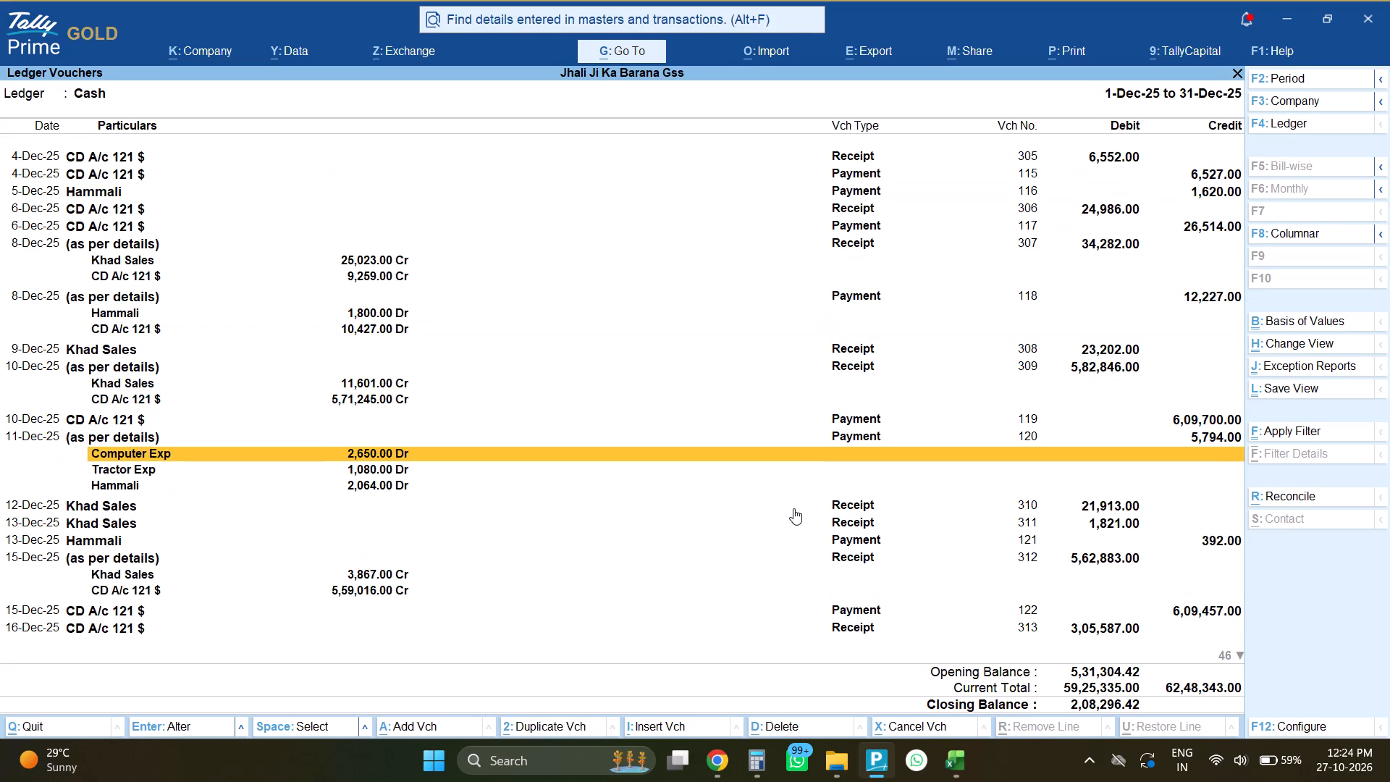
key(Down)
key(Down)
key(Down)
key(Down)
key(Down)
key(Down)
key(Down)
key(Down)
key(Down)
key(Down)
key(Down)
key(Down)
key(Down)
key(Down)
key(Down)
key(Down)
key(Down)
key(Down)
key(Down)
key(Down)
key(Down)
key(Down)
key(Down)
key(Down)
key(Down)
key(Down)
key(Down)
key(Down)
key(Down)
key(Down)
key(Down)
key(Down)
key(Down)
key(Down)
key(Down)
key(Down)
key(Down)
key(Down)
key(Down)
key(Down)
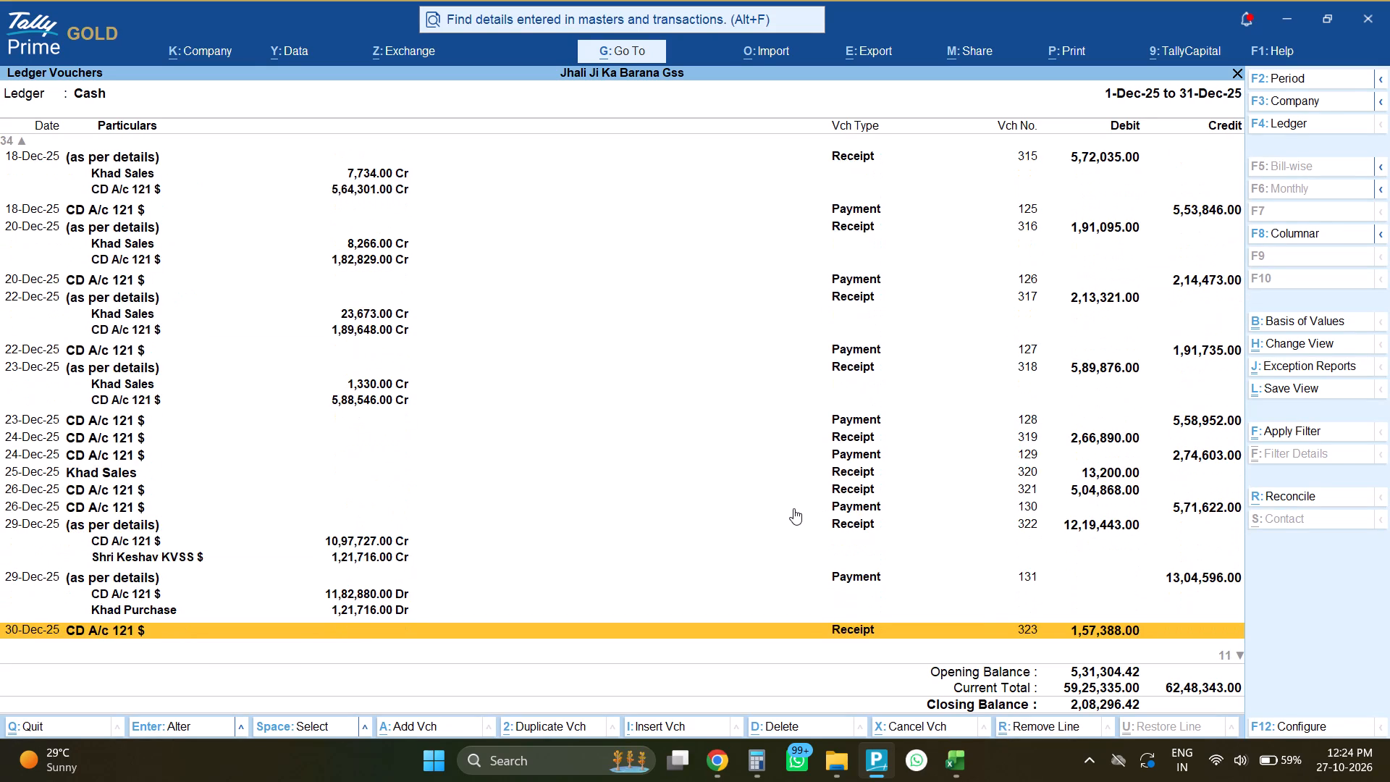
key(Down)
key(Down)
key(Down)
key(Down)
key(Down)
key(Down)
key(Down)
key(Down)
key(Down)
key(Down)
key(Down)
key(Down)
key(Down)
key(Down)
key(Down)
key(Down)
key(Down)
key(Down)
key(Down)
key(Down)
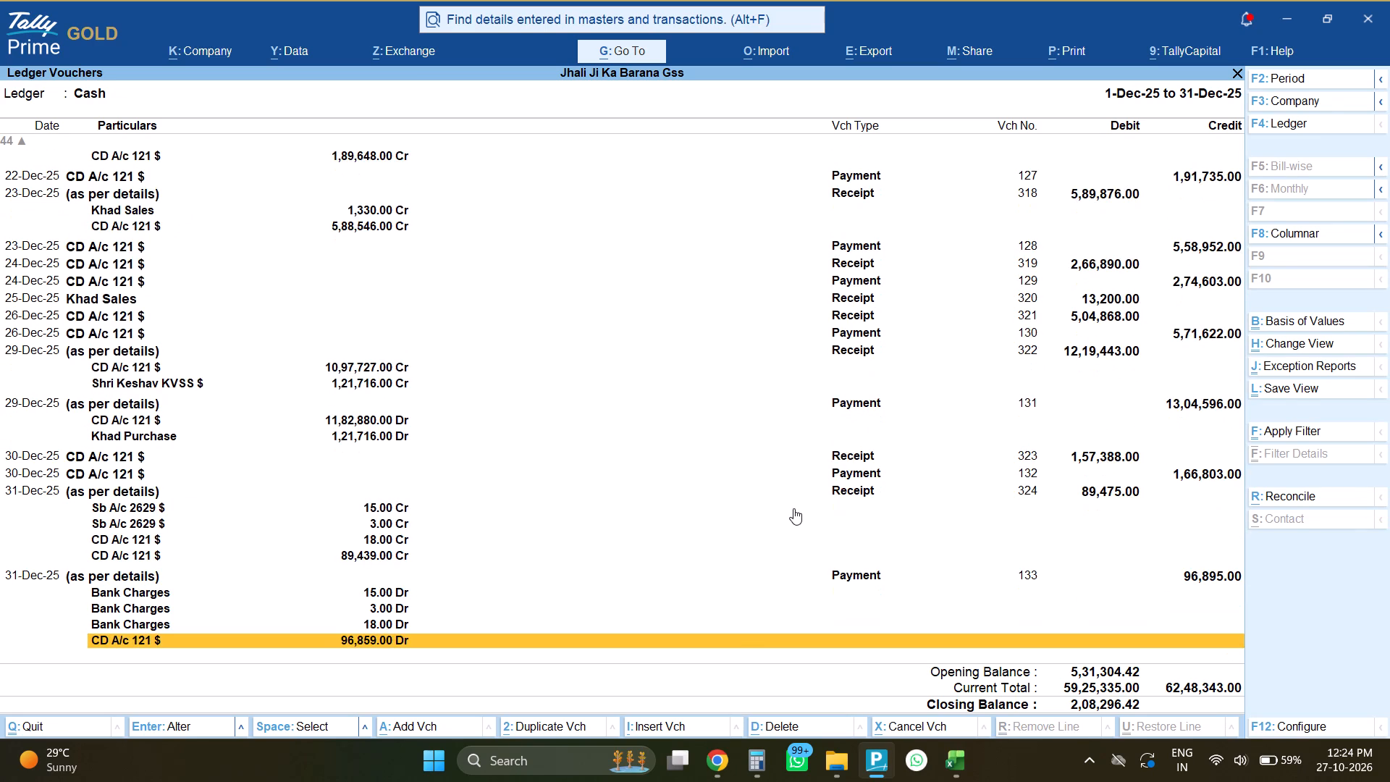
key(Down)
key(Down)
key(Down)
key(Down)
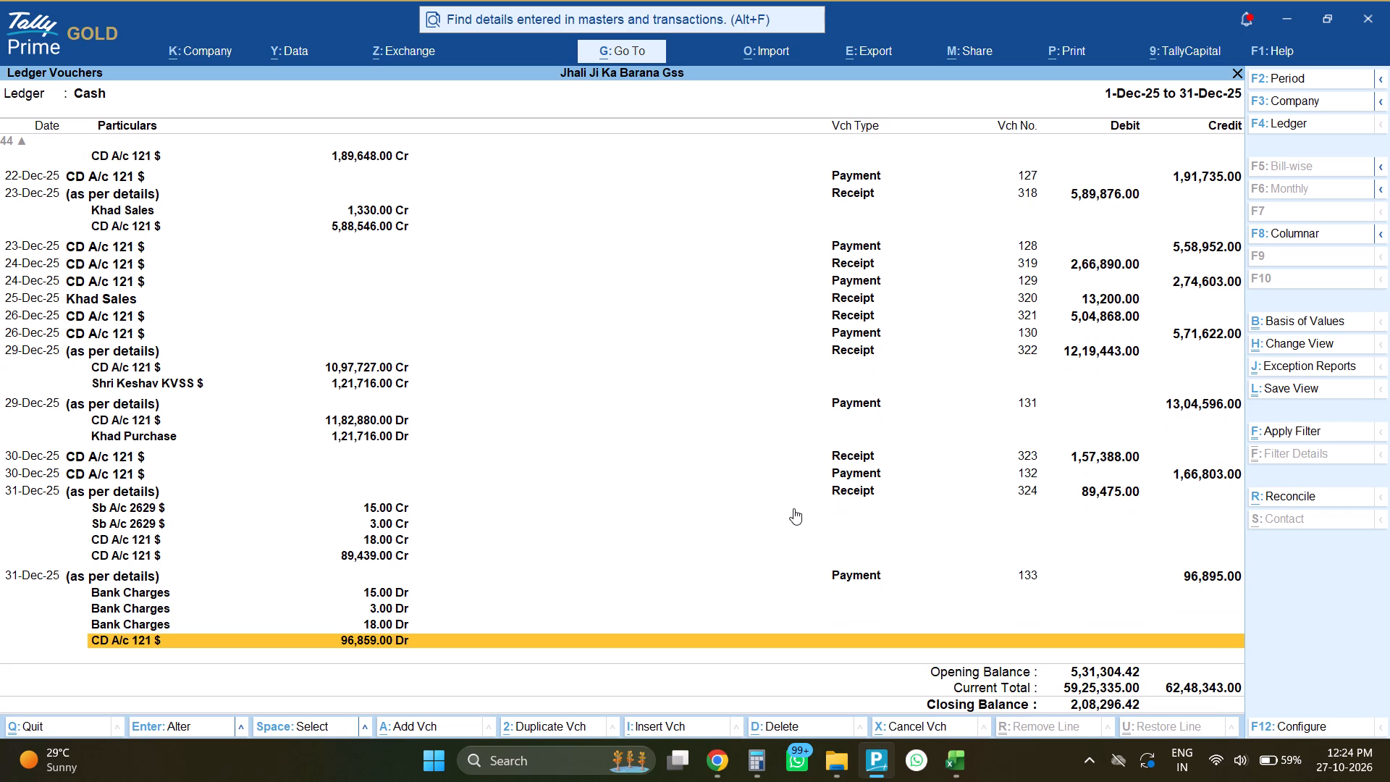
Move the Cash ledger to January 2026 and examine its vouchers through 31-Jan-26 for supplier receipts and Khad Purchase payments.
key(plus)
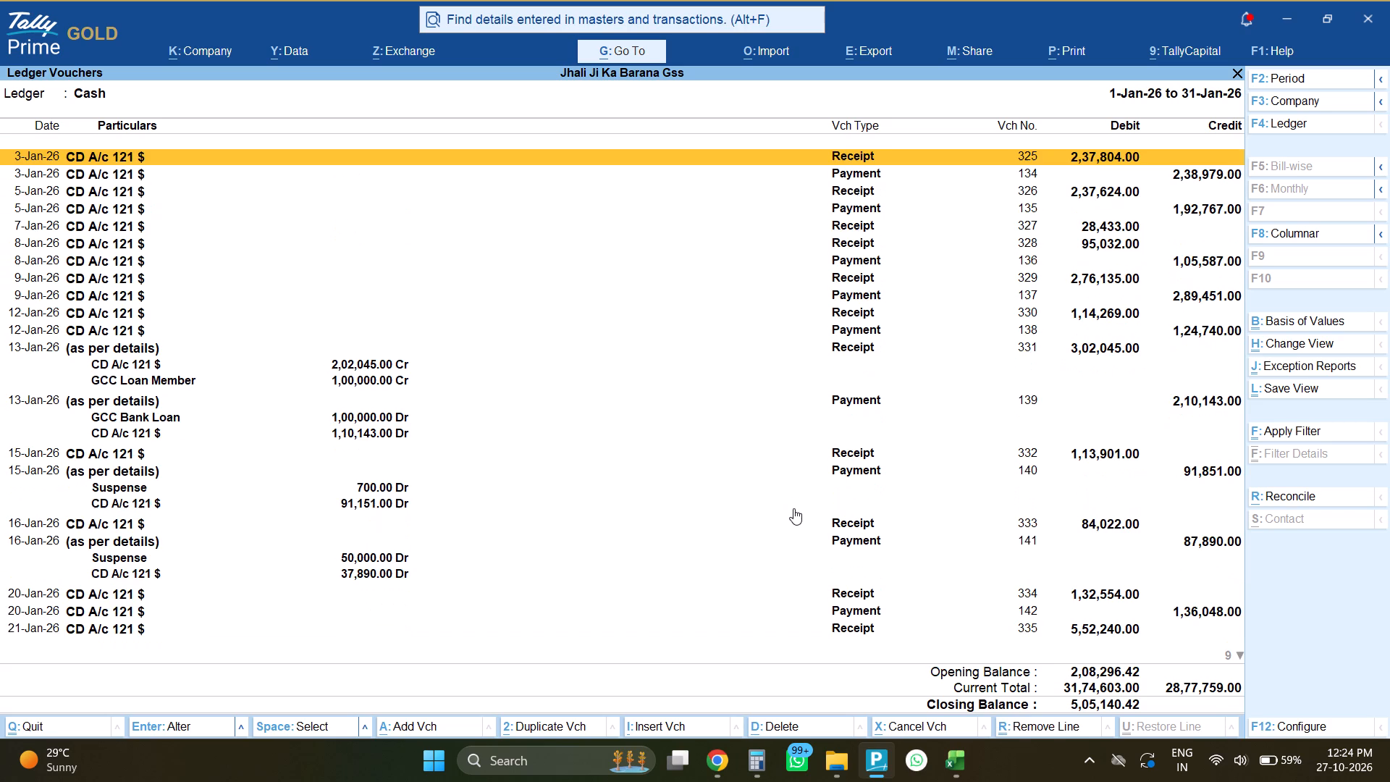
key(Down)
key(Down)
key(Down)
key(Down)
key(Down)
key(Down)
key(Down)
key(Down)
key(Down)
key(Down)
key(Down)
key(Down)
key(Down)
key(Down)
key(Down)
key(Down)
key(Down)
key(Down)
key(Down)
key(Down)
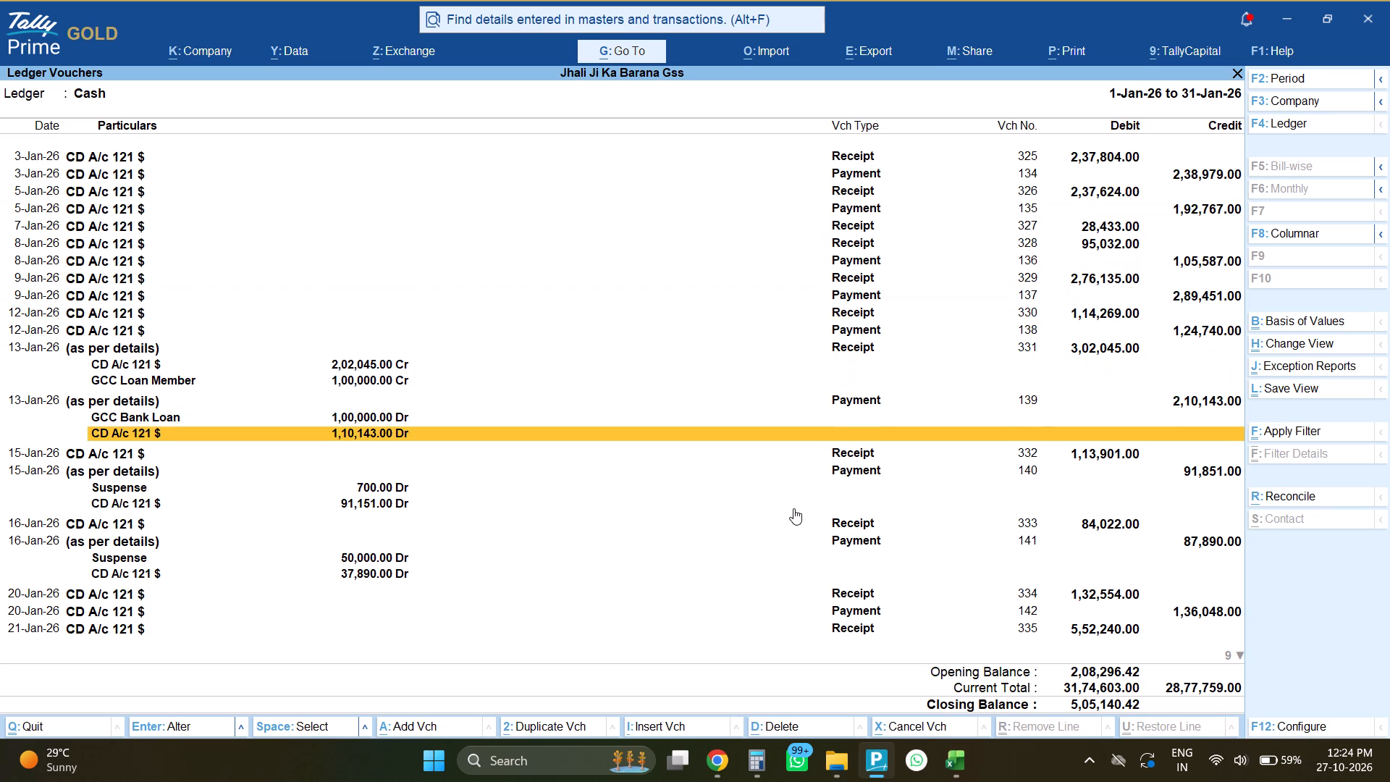
key(Down)
key(Down)
key(Down)
key(Down)
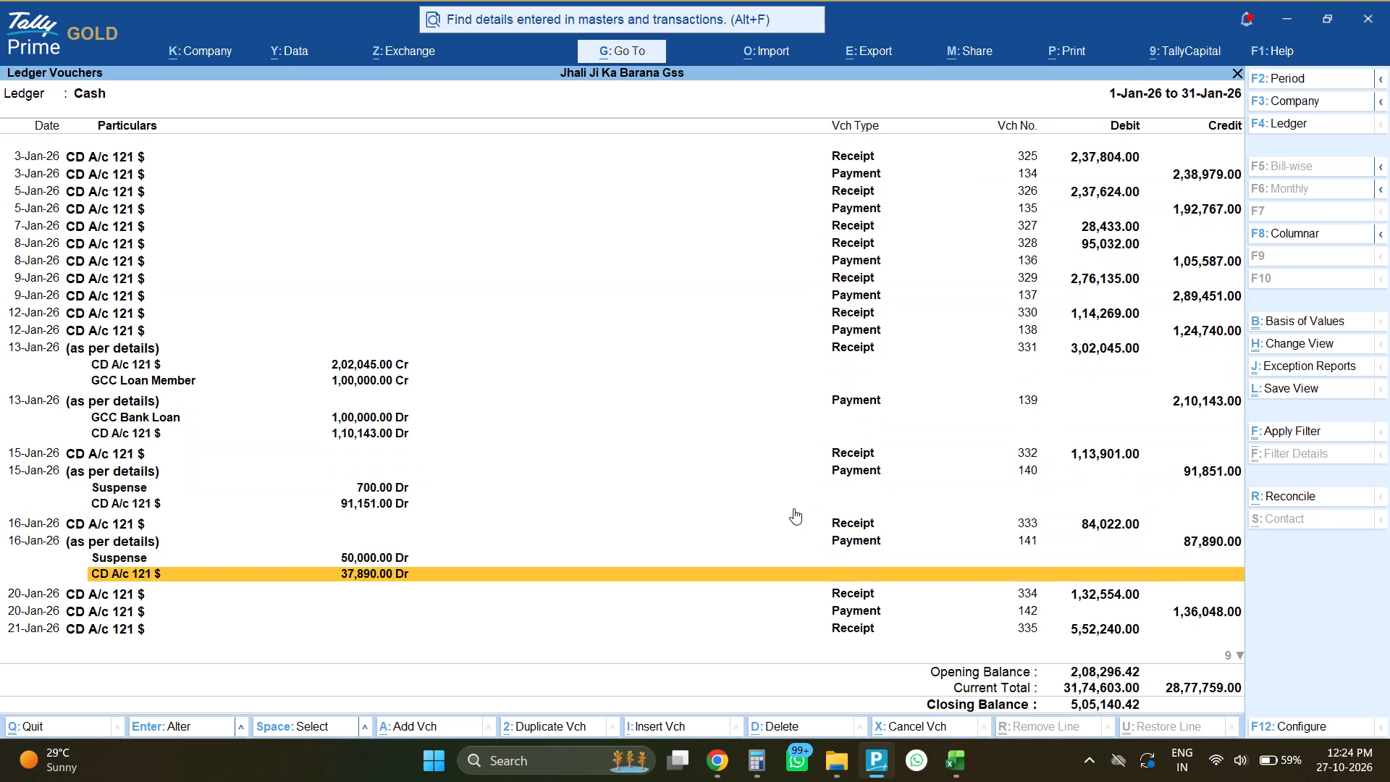
key(Down)
key(Down)
key(Down)
key(Down)
key(Down)
key(Down)
key(Down)
key(Down)
key(Down)
key(Down)
key(Down)
key(Down)
key(Down)
key(Down)
key(Down)
key(Down)
key(Down)
key(Down)
key(Down)
key(Down)
key(Down)
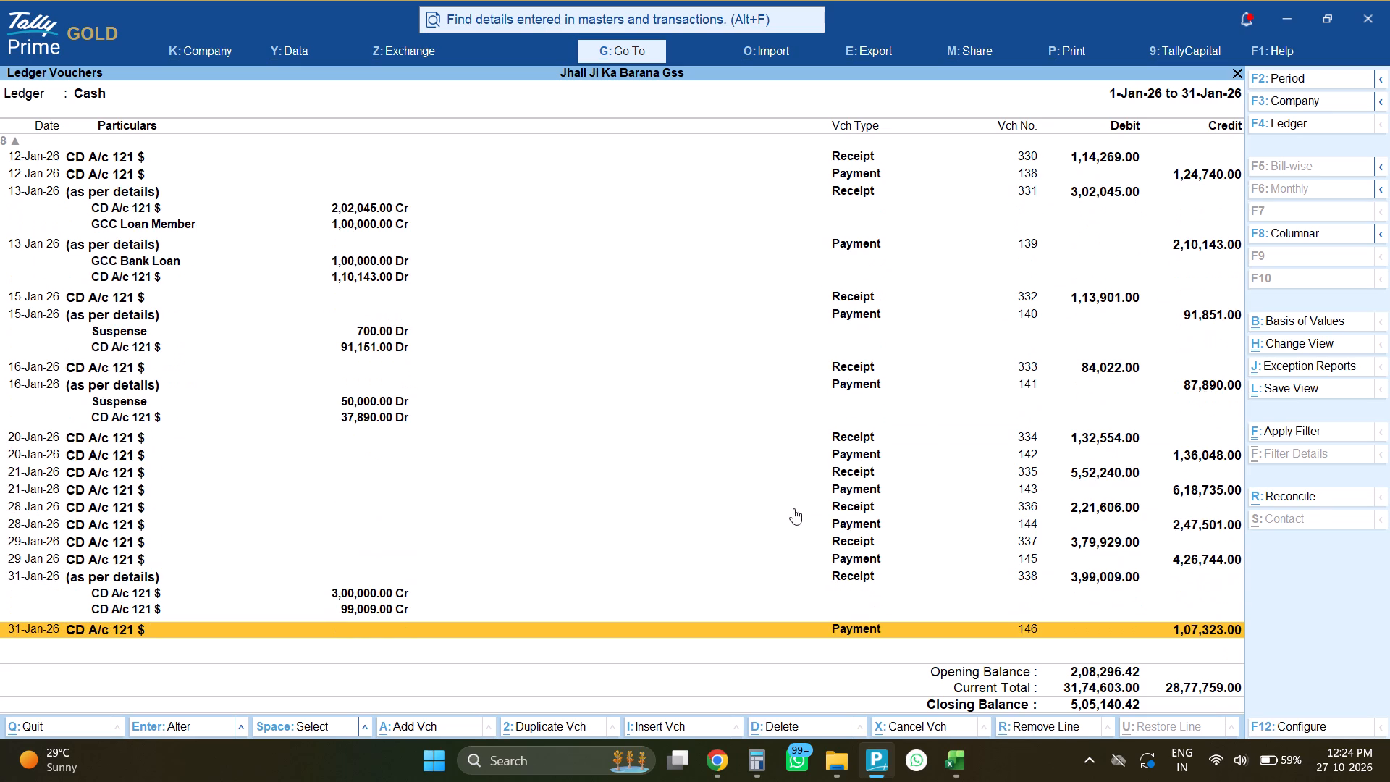
key(Down)
key(Down)
key(Down)
key(Down)
key(Down)
Move the Cash ledger to February 2026 and examine its vouchers through 28-Feb-26 for supplier receipts and Khad Purchase payments.
key(plus)
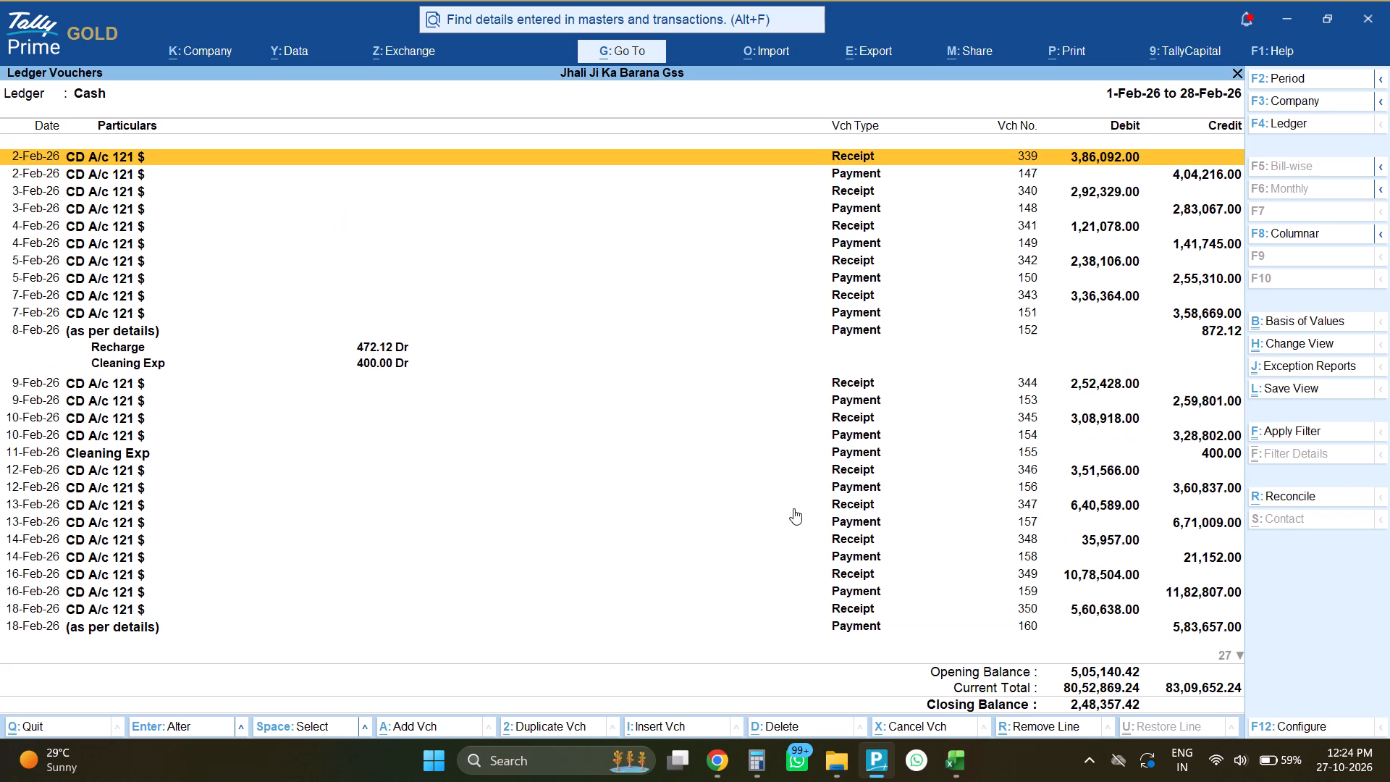
key(Down)
key(Down)
key(Down)
key(Down)
key(Down)
key(Down)
key(Down)
key(Down)
key(Down)
key(Down)
key(Down)
key(Down)
key(Down)
key(Down)
key(Down)
key(Down)
key(Down)
key(Down)
key(Down)
key(Down)
key(Down)
key(Down)
key(Down)
key(Down)
key(Down)
key(Down)
key(Down)
key(Down)
key(Down)
key(Down)
key(Down)
key(Down)
key(Down)
key(Down)
key(Down)
key(Down)
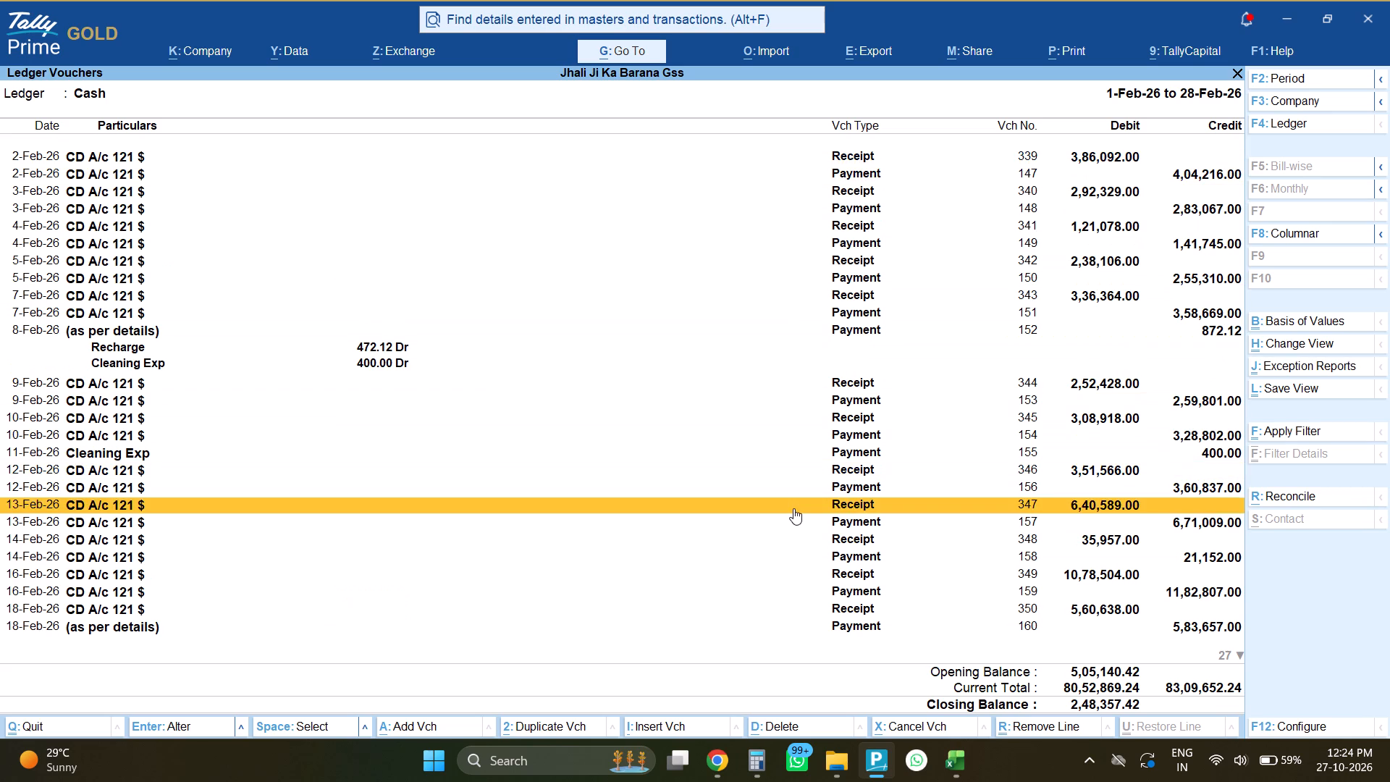
key(Down)
key(Down)
key(Down)
key(Down)
key(Down)
key(Down)
key(Down)
key(Down)
key(Down)
key(Down)
key(Down)
key(Down)
key(Down)
key(Down)
key(Down)
key(Down)
key(Down)
key(Down)
key(Down)
key(Down)
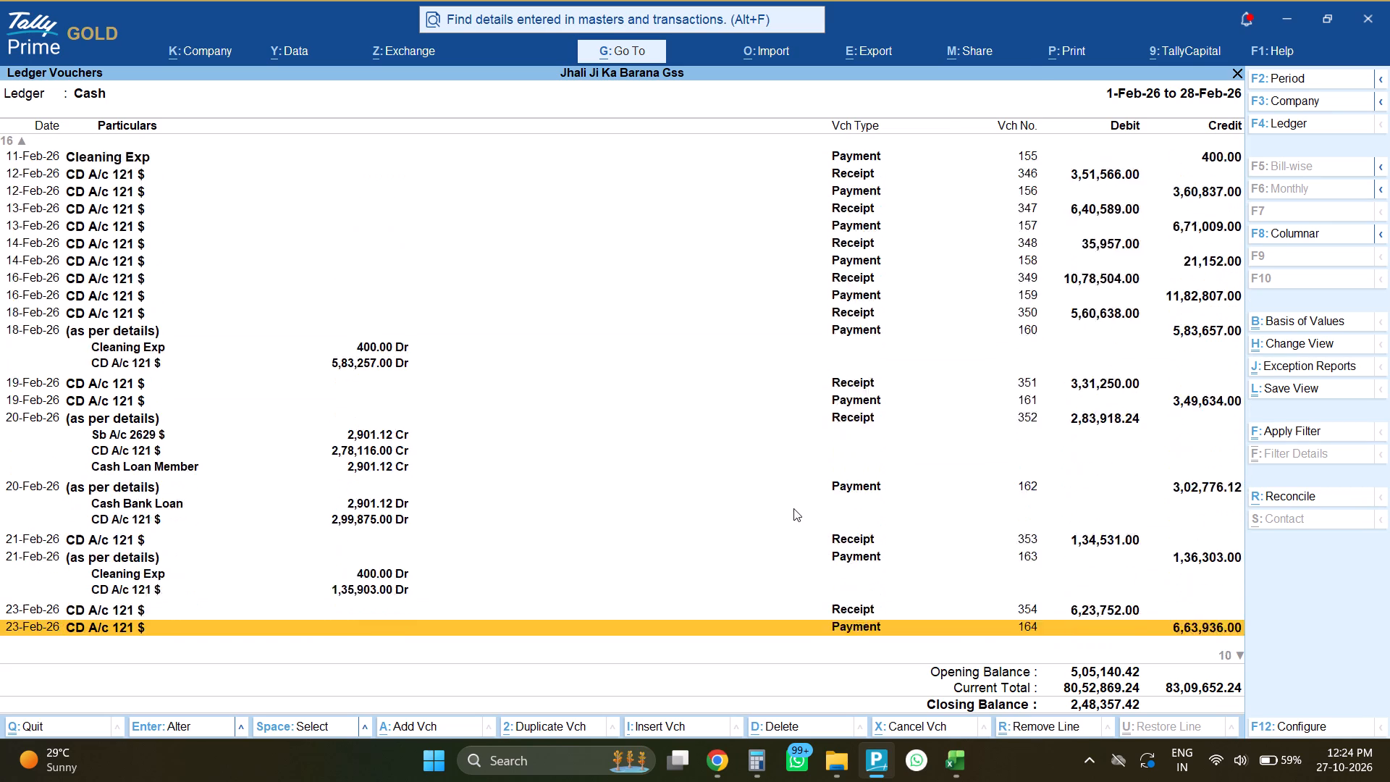
key(Down)
key(Down)
key(Down)
key(Down)
key(Down)
key(Down)
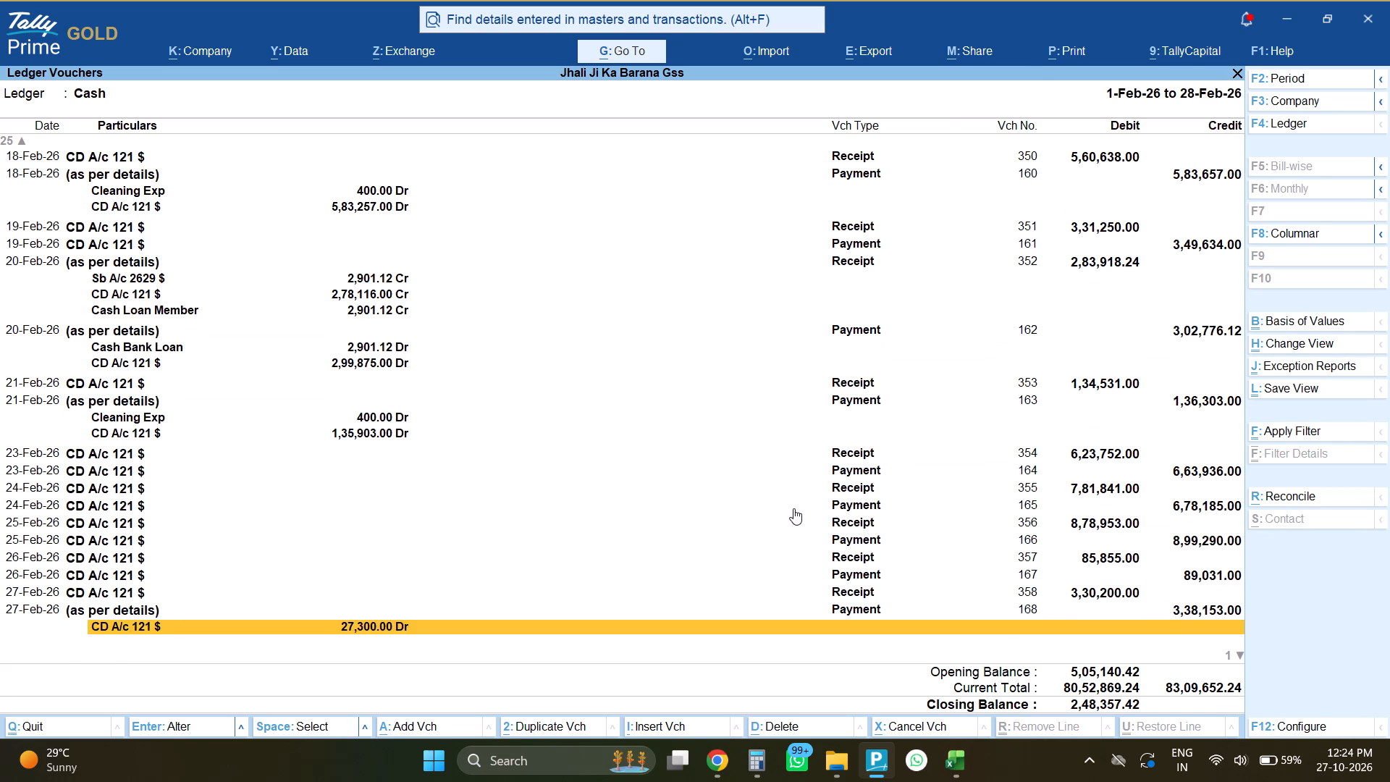
key(Down)
key(Down)
key(Down)
Move the Cash ledger to March 2026 and examine its vouchers through 31-Mar-26 for supplier receipts and Khad Purchase payments.
key(plus)
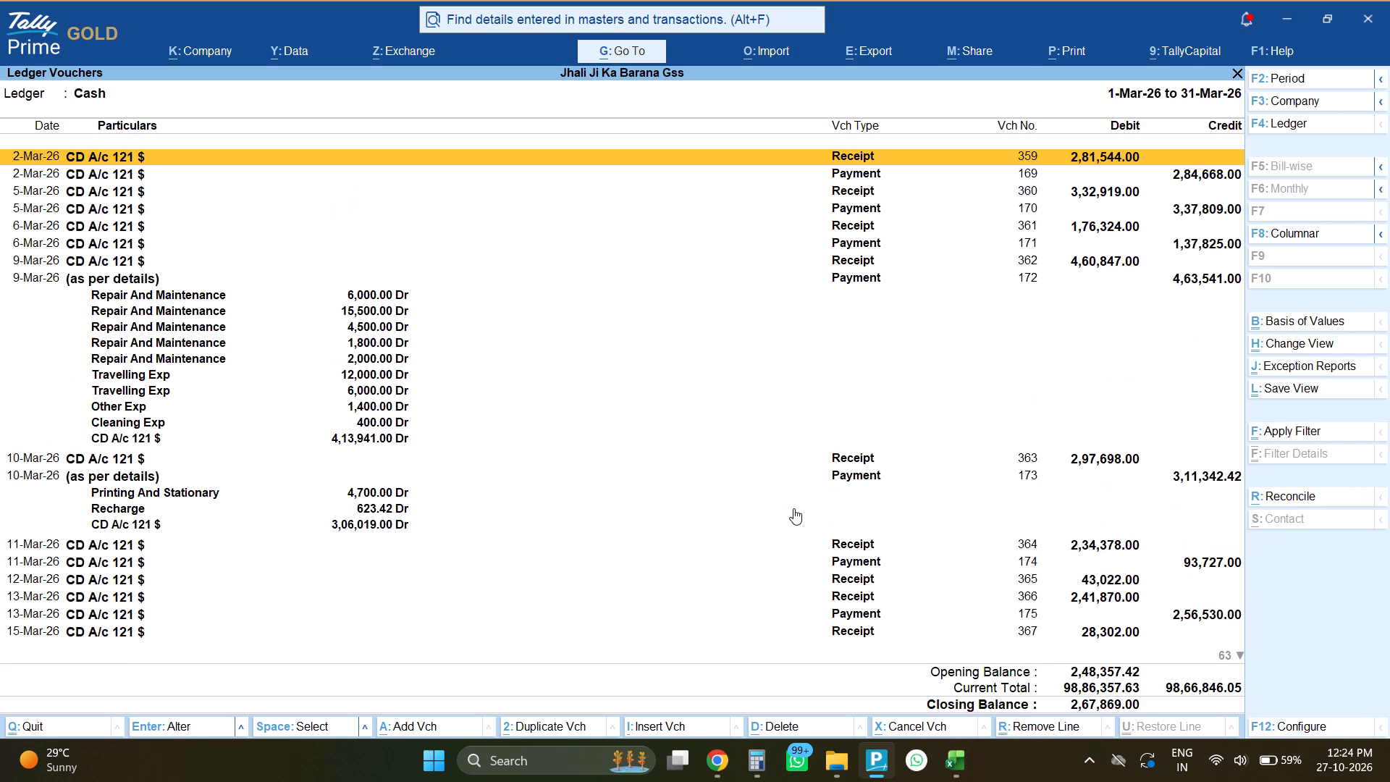
key(Down)
key(Down)
key(Down)
key(Down)
key(Down)
key(Down)
key(Down)
key(Down)
key(Down)
key(Down)
key(Down)
key(Down)
key(Down)
key(Down)
key(Down)
key(Down)
key(Down)
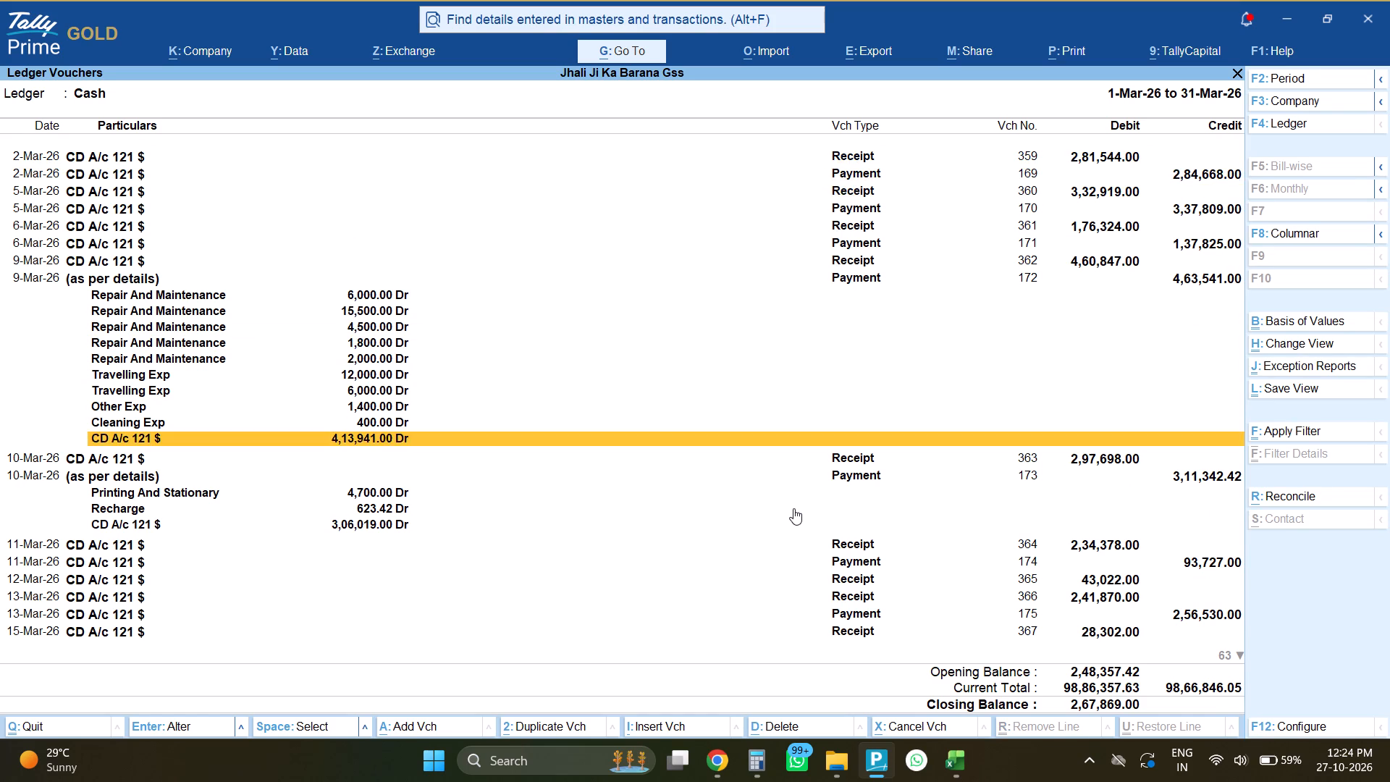
key(Down)
key(Down)
key(Down)
key(Down)
key(Down)
key(Down)
key(Down)
key(Down)
key(Down)
key(Down)
key(Down)
key(Down)
key(Down)
key(Down)
key(Down)
key(Down)
key(Down)
key(Down)
key(Down)
key(Down)
key(Down)
key(Down)
key(Down)
key(Down)
key(Down)
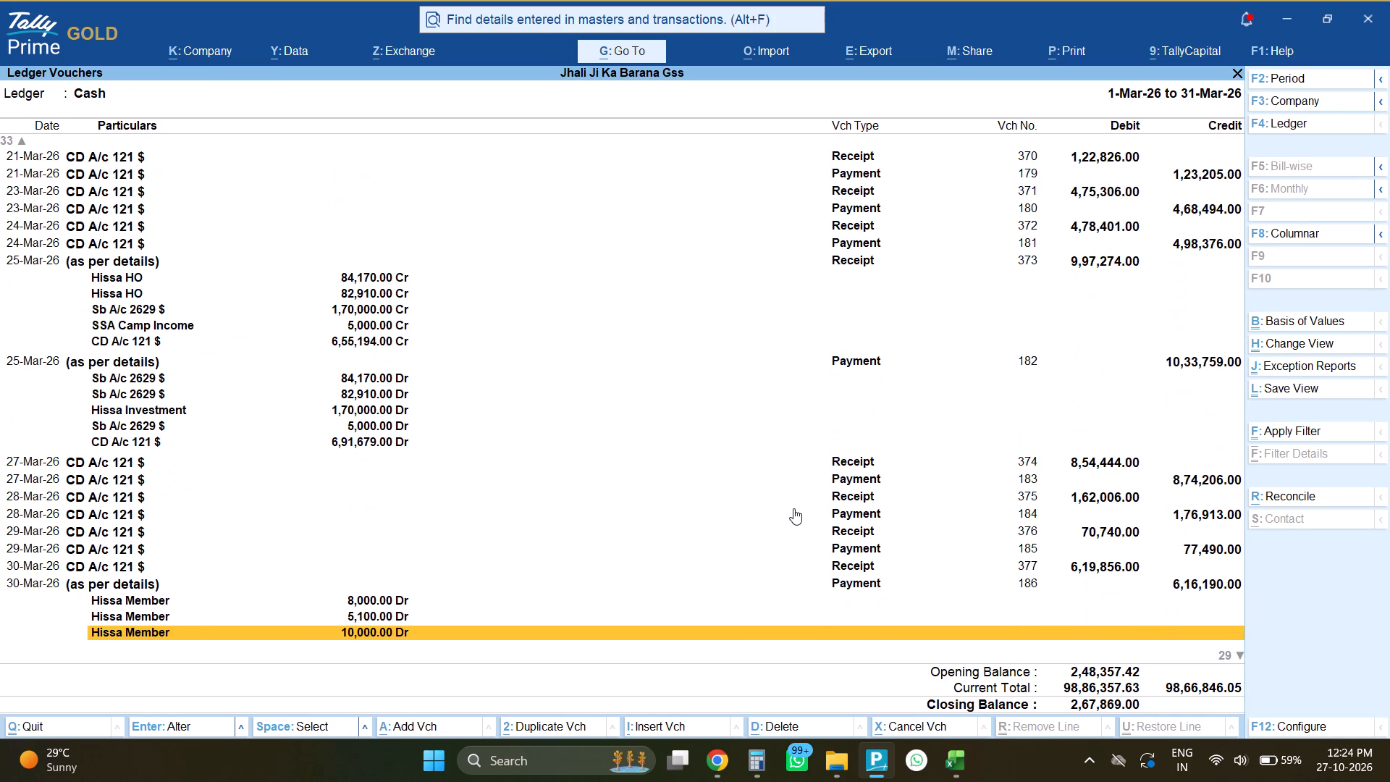
key(Down)
key(Down)
key(Down)
key(Down)
key(Down)
key(Down)
key(Down)
key(Down)
key(Down)
key(Down)
key(Down)
key(Down)
key(Down)
key(Down)
key(Down)
key(Down)
key(Down)
key(Down)
key(Down)
key(Down)
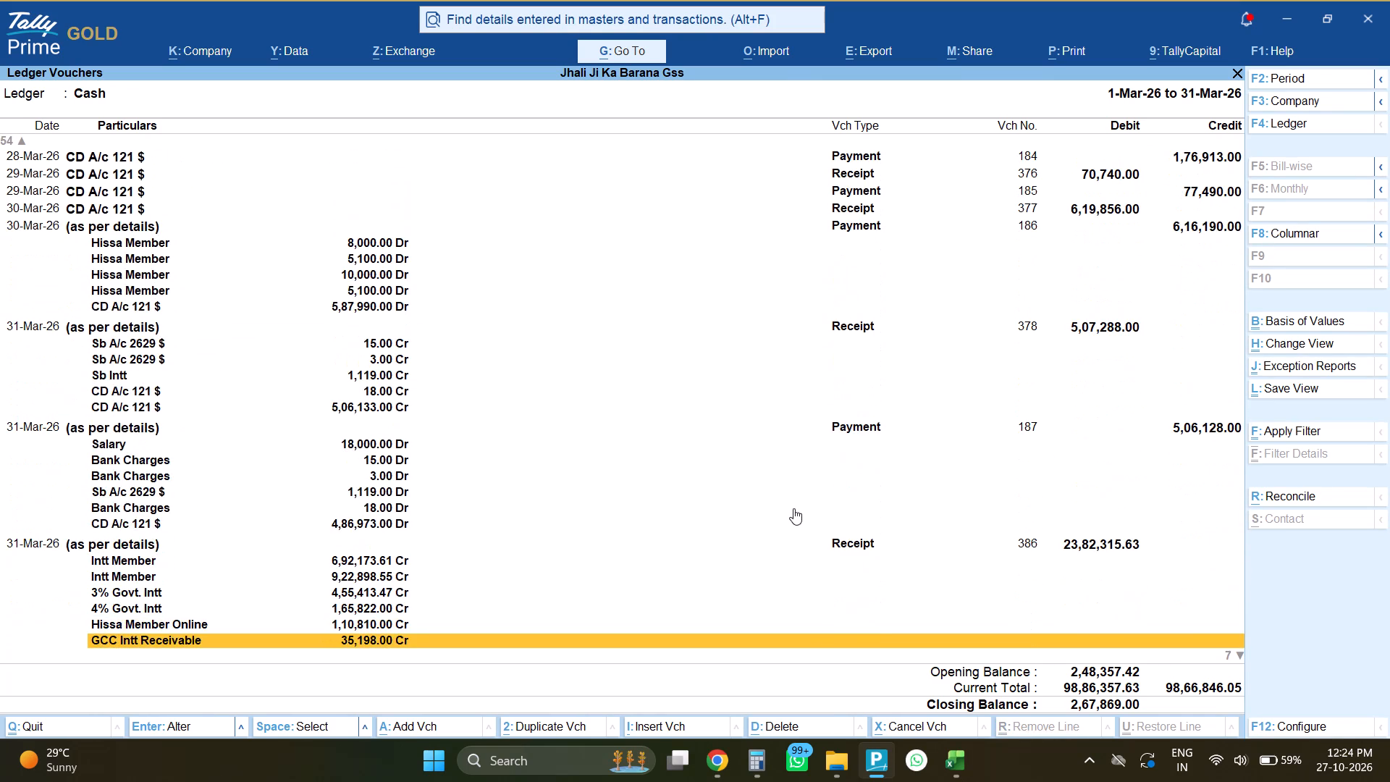
key(Down)
key(Down)
key(Down)
key(Down)
key(Down)
key(Down)
key(Down)
key(Down)
key(Down)
key(Down)
key(Down)
key(Down)
key(Down)
key(Down)
key(Down)
key(Down)
key(Down)
key(Down)
key(Down)
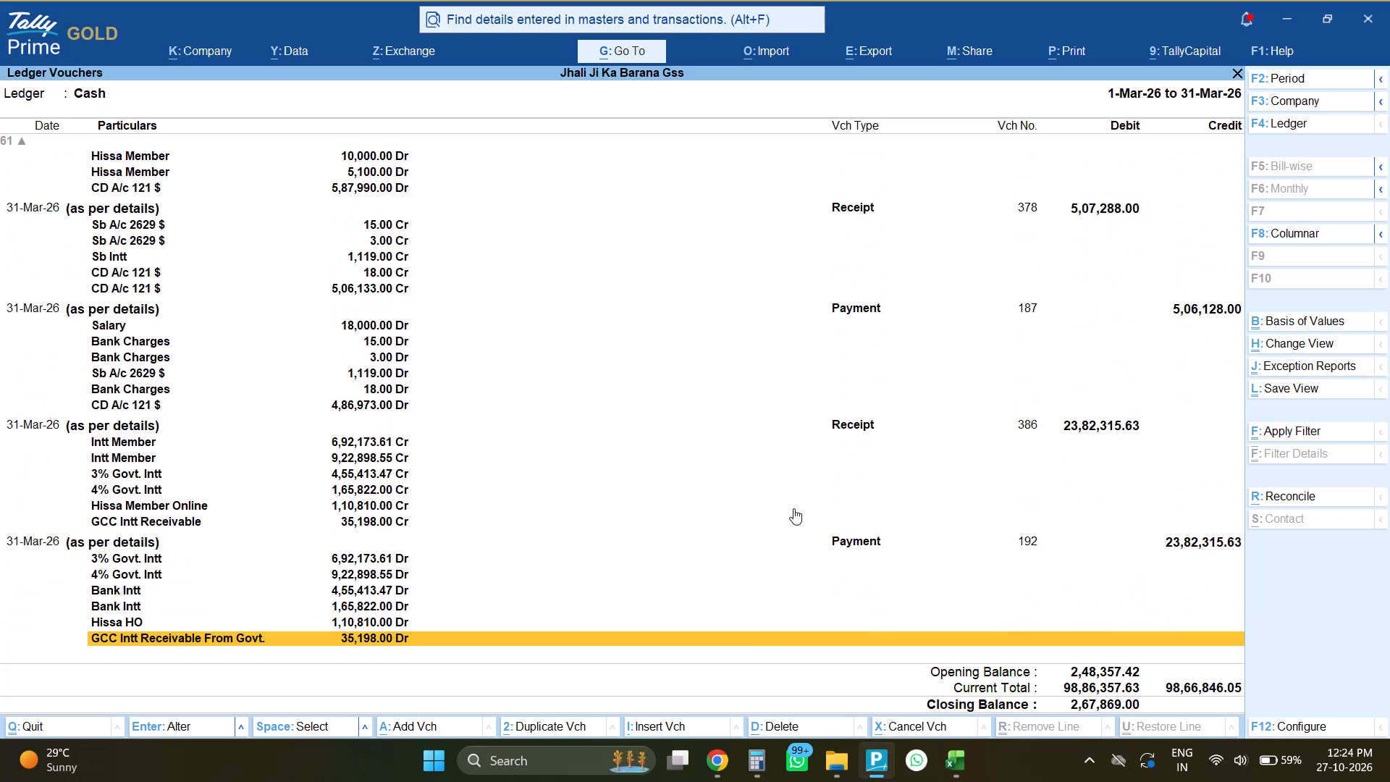
key(plus)
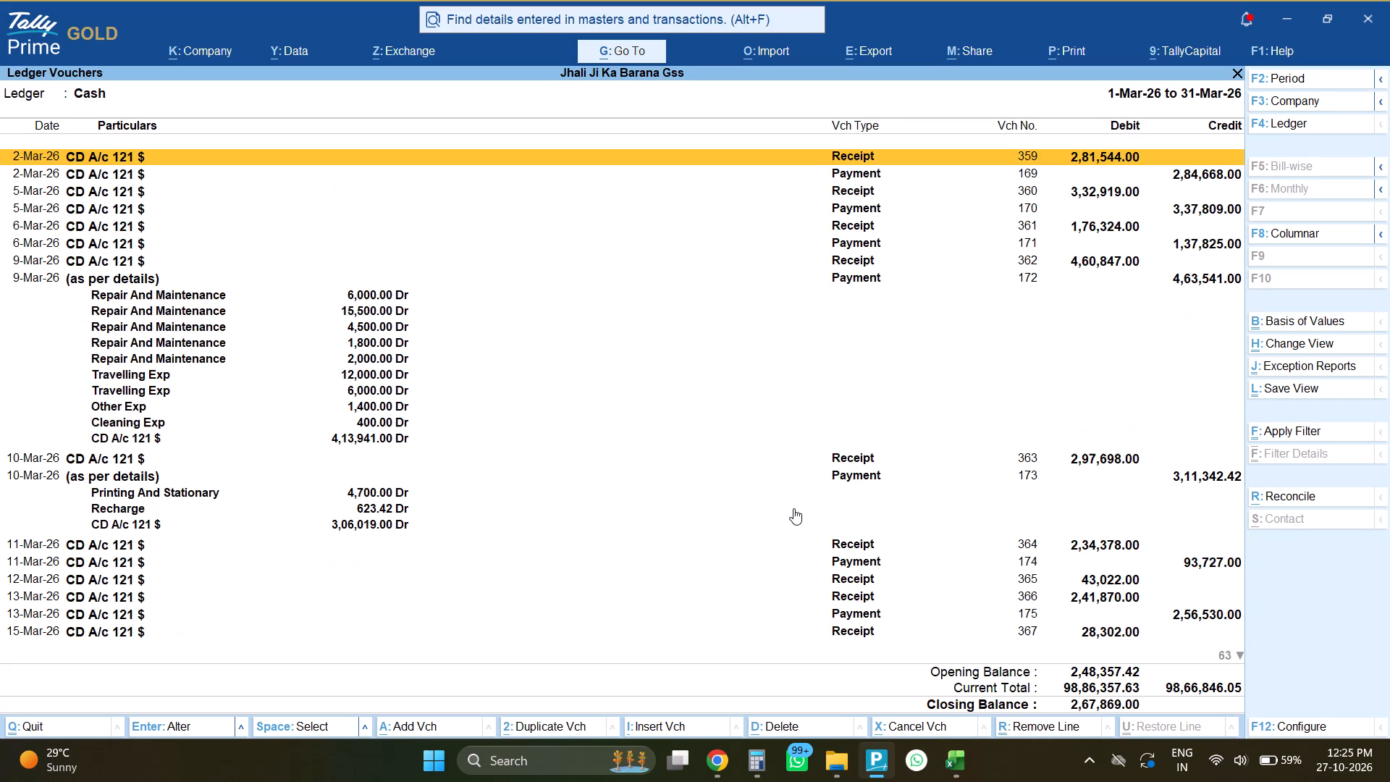
Examine the rest of the Cash ledger's March 2026 vouchers through 31-Mar-26 for supplier receipts and Khad Purchase payments.
key(Down)
key(Down)
key(Down)
key(Down)
key(Down)
key(Down)
key(Down)
key(Down)
key(Down)
key(Down)
key(Down)
key(Down)
key(Down)
key(Down)
key(Down)
key(Down)
key(Down)
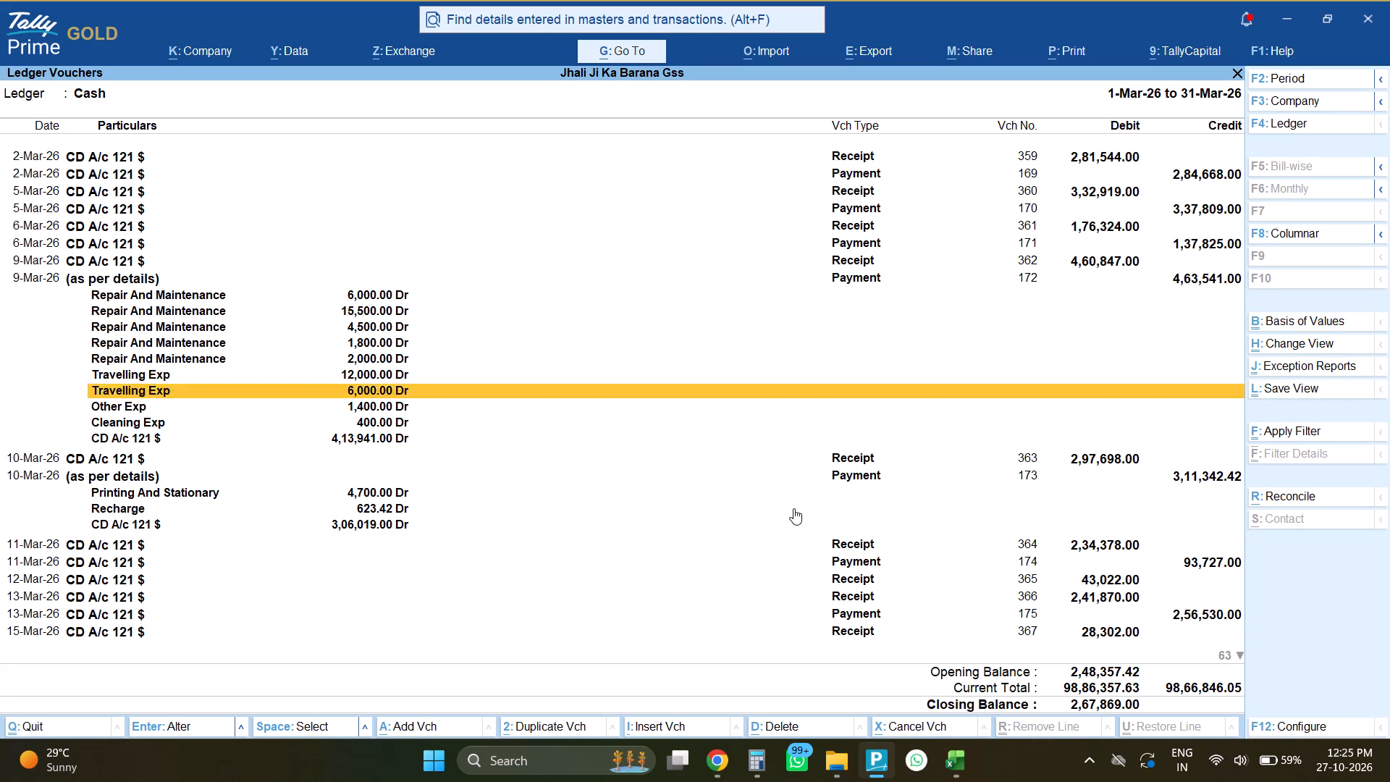
key(Down)
key(Down)
key(Down)
key(Down)
key(Down)
key(Down)
key(Down)
key(Down)
key(Down)
key(Down)
key(Down)
key(Down)
key(Down)
key(Down)
key(Down)
key(Down)
key(Down)
key(Down)
key(Down)
key(Down)
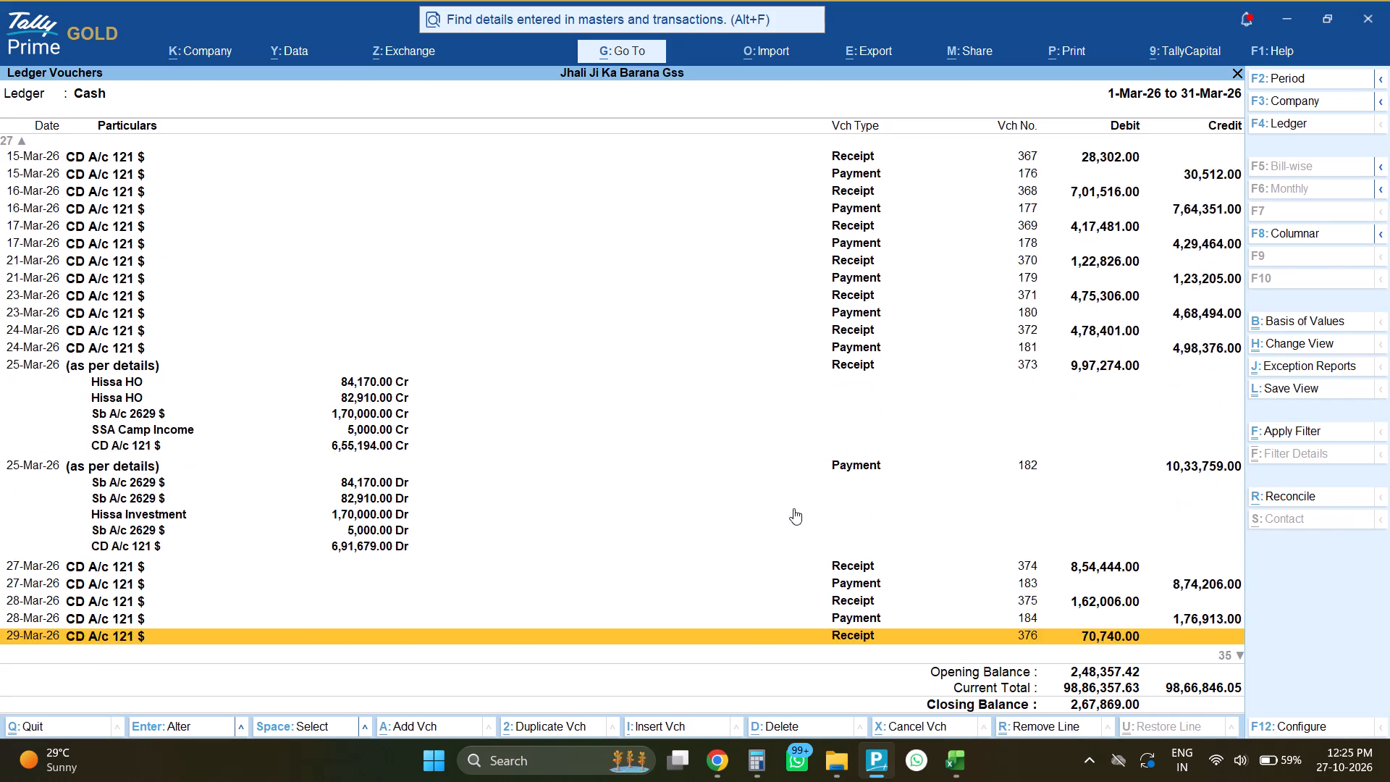
key(Down)
key(Down)
key(Down)
key(Down)
key(Down)
key(Down)
key(Down)
key(Down)
key(Down)
key(Down)
key(Down)
key(Down)
key(Down)
key(Down)
key(Down)
key(Down)
key(Down)
key(Down)
key(Down)
key(Down)
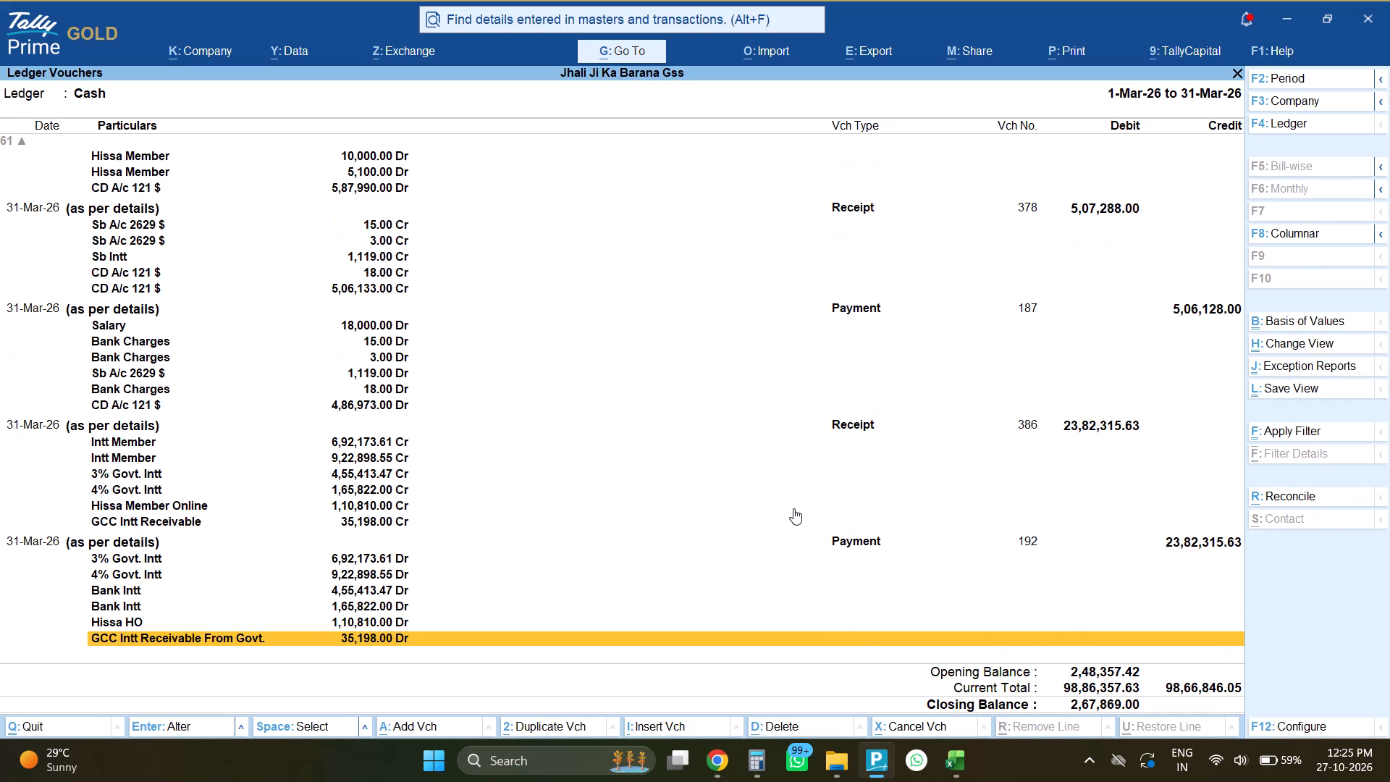